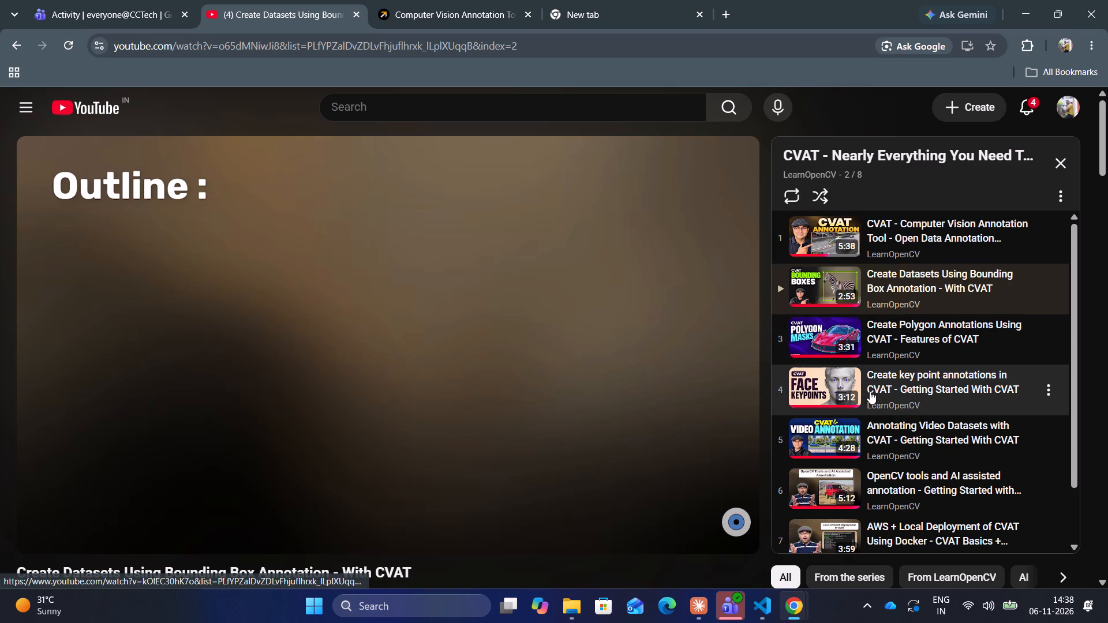
# Open the first CVAT playlist lecture, Computer Vision Annotation Tool, and skim its Annotation Page chapter up to about 4:16.
pyautogui.click(930, 234)
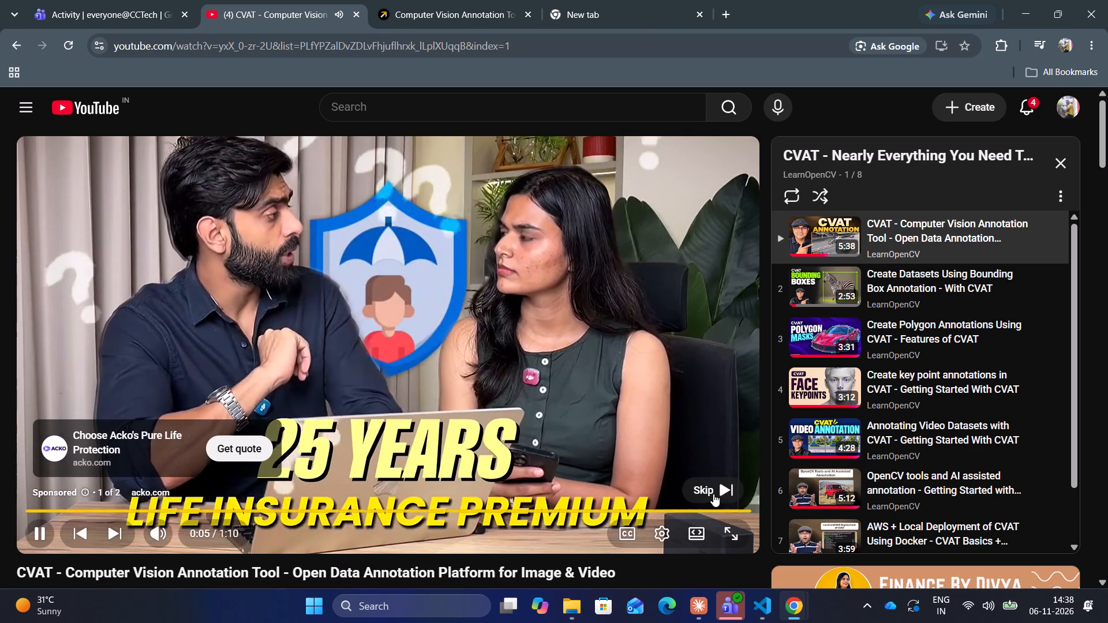
pyautogui.click(714, 495)
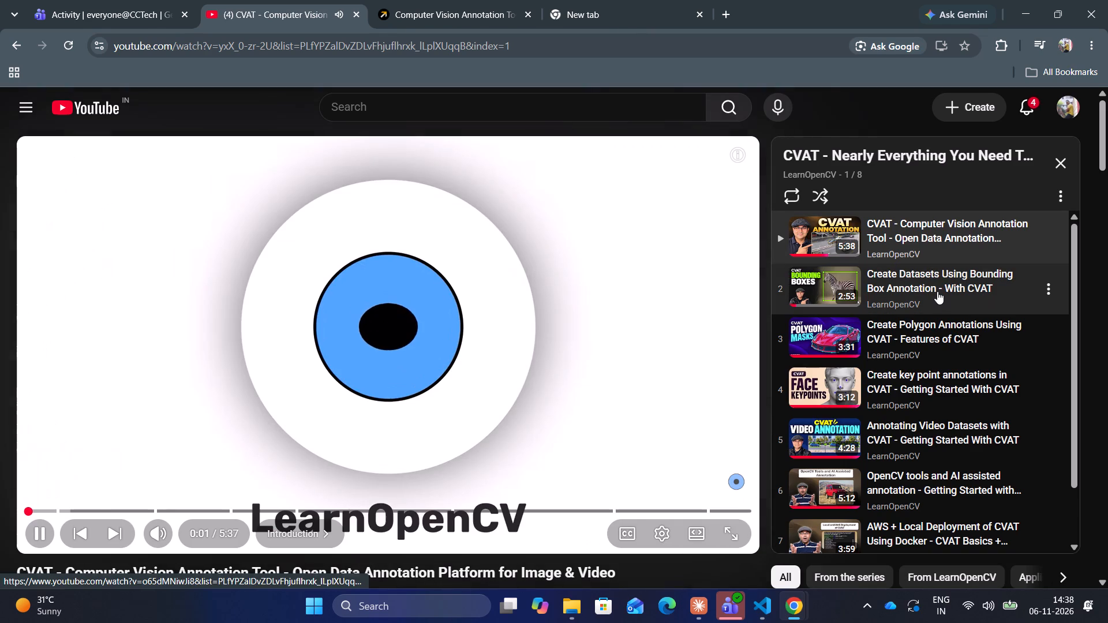
pyautogui.click(937, 291)
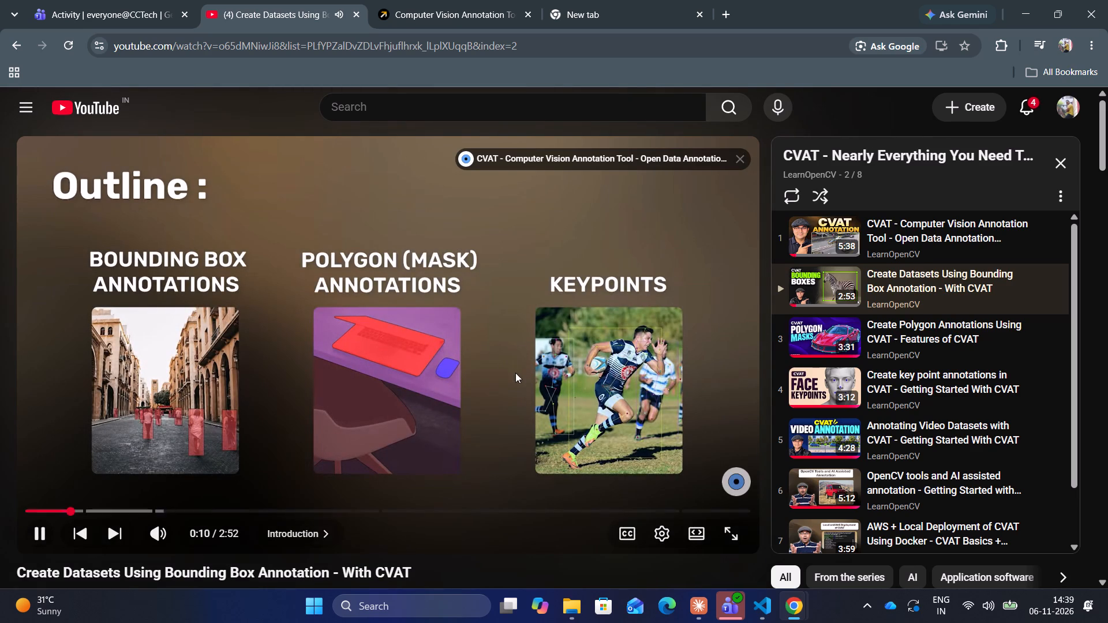
pyautogui.click(923, 230)
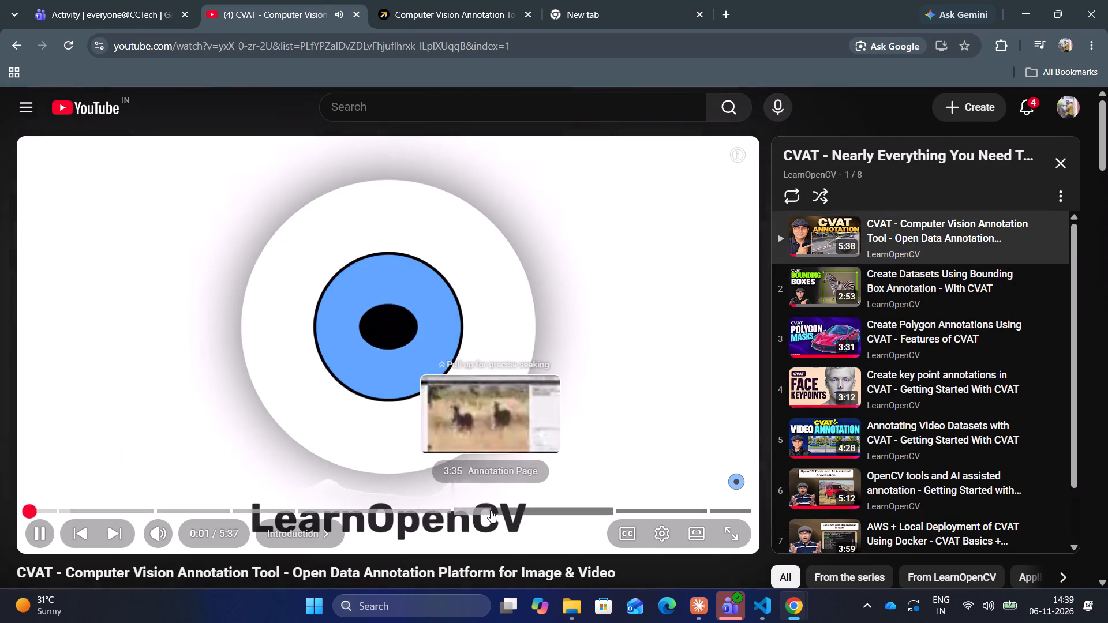
pyautogui.click(491, 510)
pyautogui.click(526, 512)
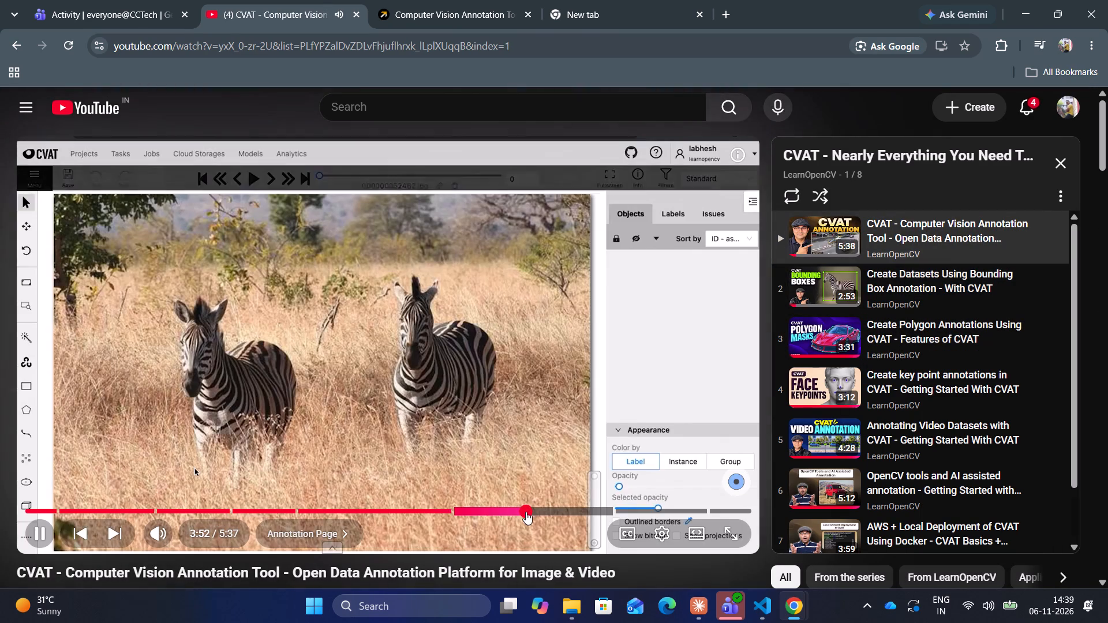
pyautogui.click(575, 513)
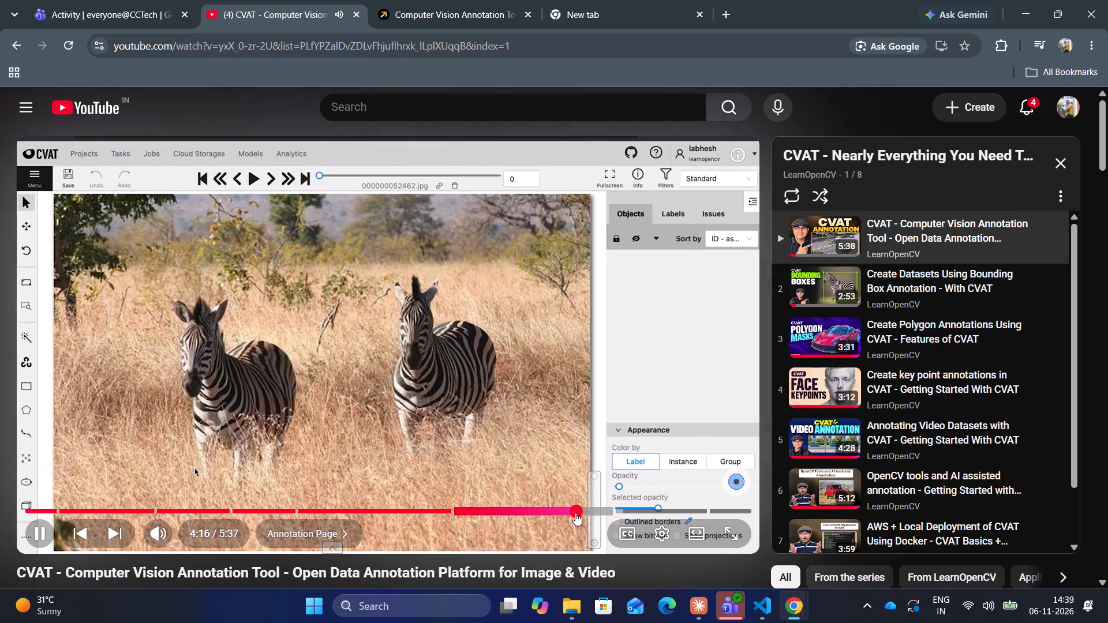
# Open the second playlist lecture, Create Datasets Using Bounding Box Annotation, and pause it.
pyautogui.click(923, 297)
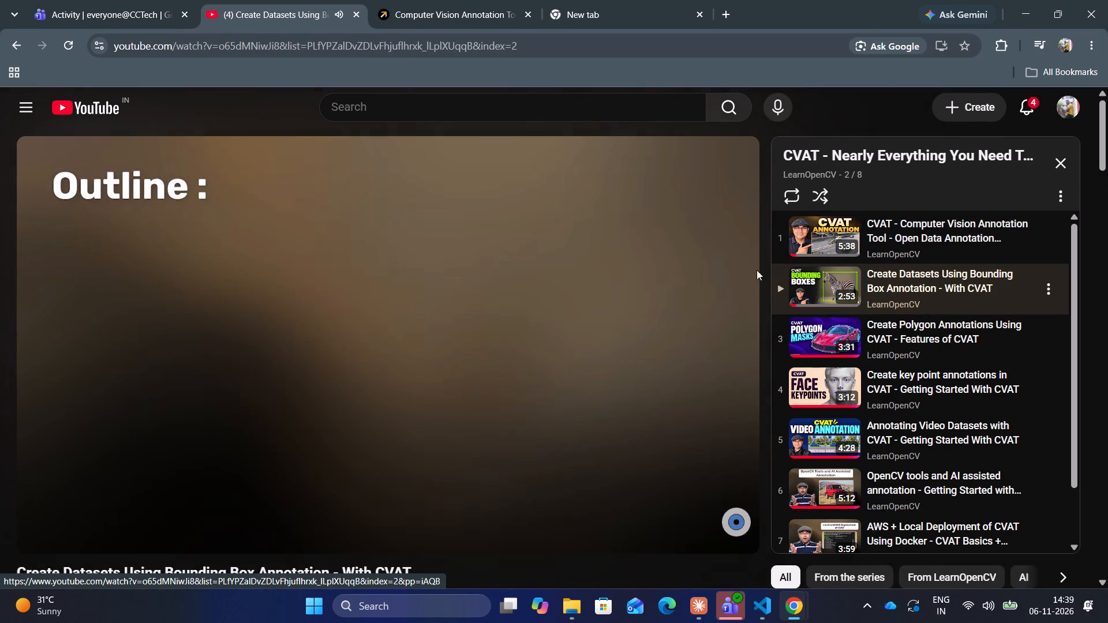
pyautogui.click(400, 309)
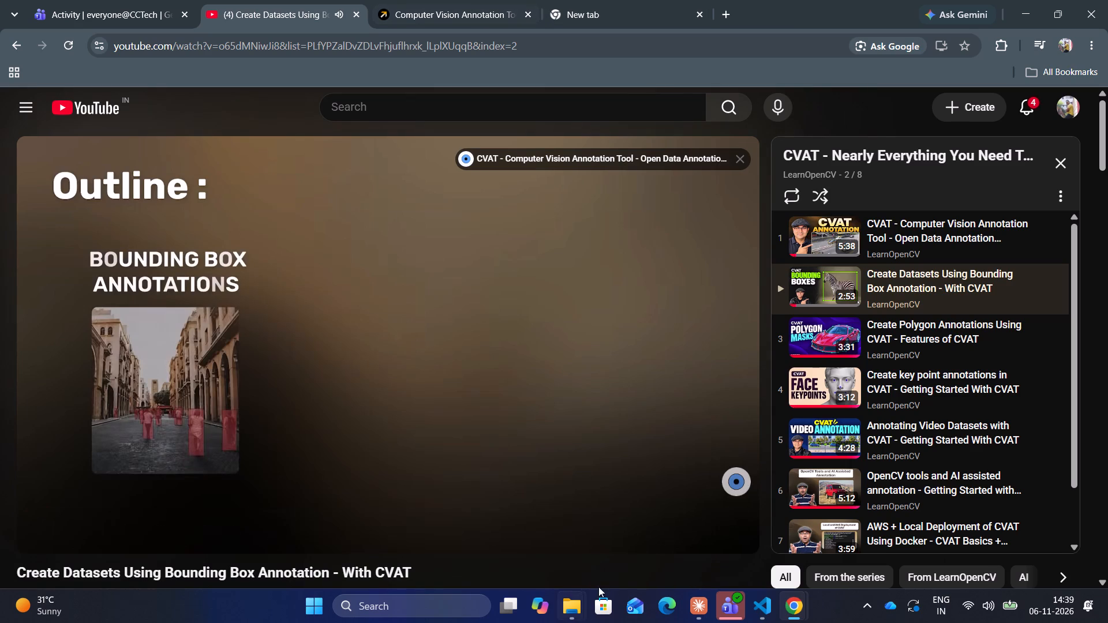
# Switch to the CVAT LEARNING Word document and maximise its window.
pyautogui.click(795, 622)
pyautogui.click(845, 562)
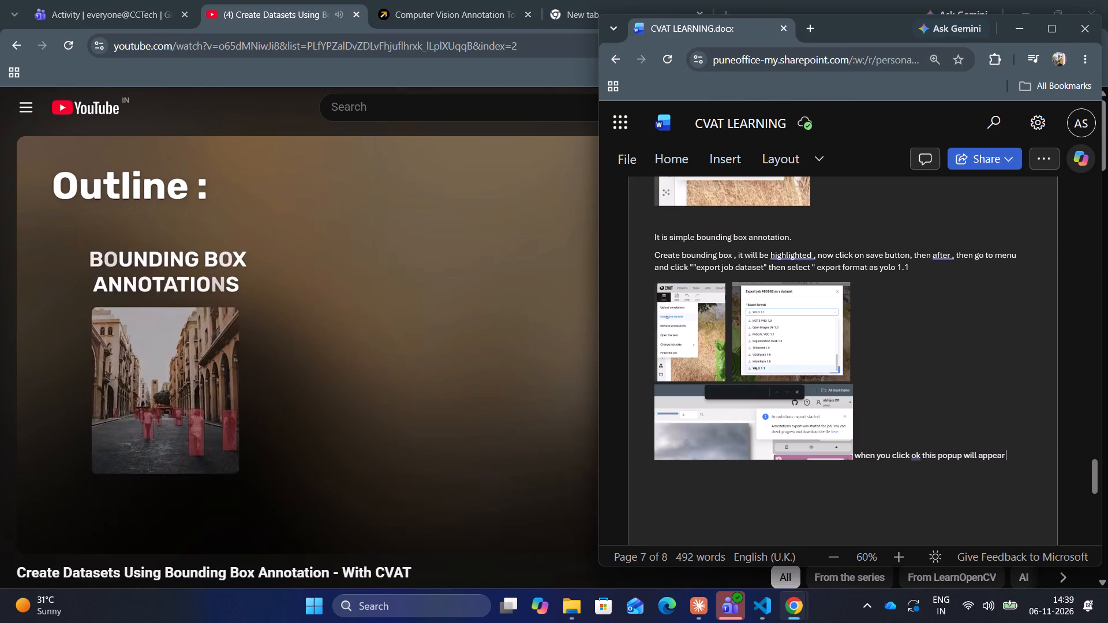
pyautogui.click(1050, 25)
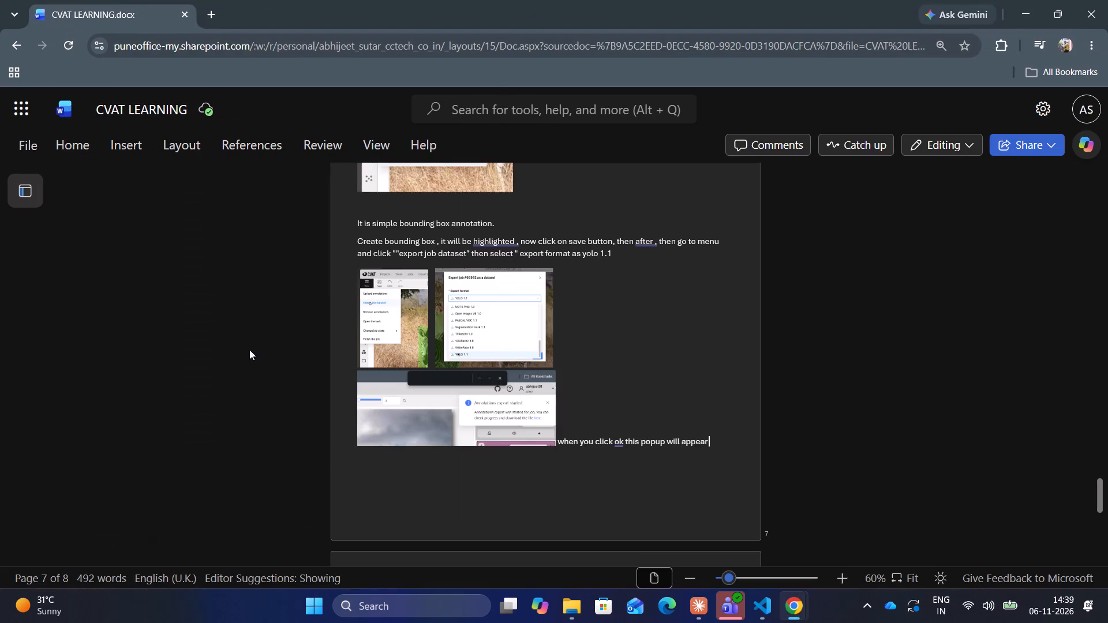
# Review the CVAT LEARNING notes from the Lecture 1 heading through the bounding box and dataset export notes on page 7.
pyautogui.scroll(17, 477, 314)
pyautogui.scroll(-1, 477, 314)
pyautogui.scroll(3, 477, 314)
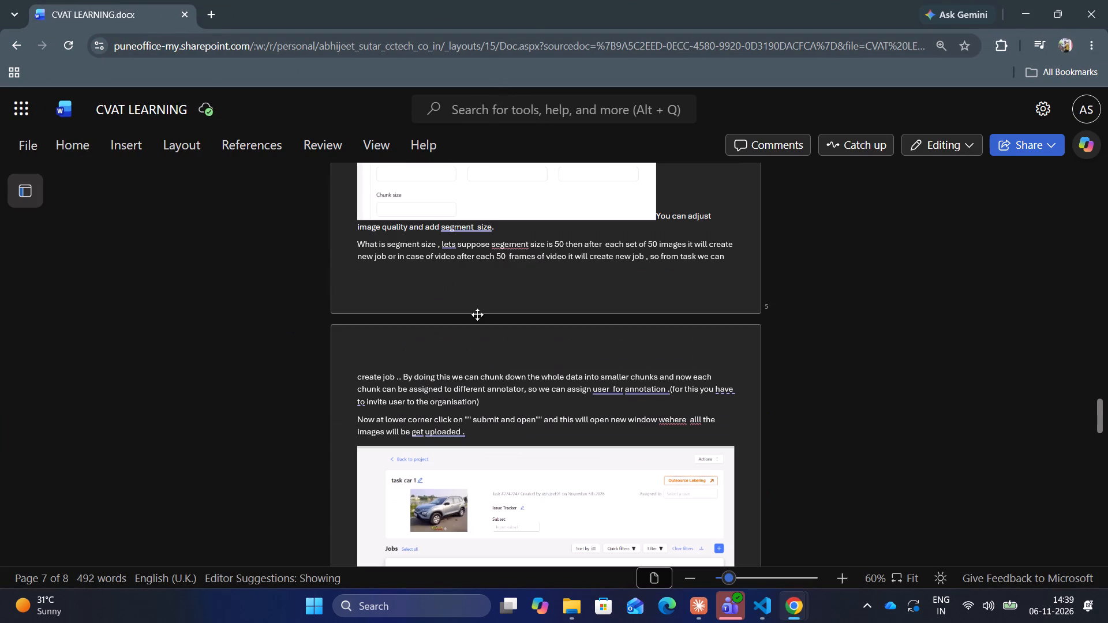
pyautogui.scroll(16, 477, 314)
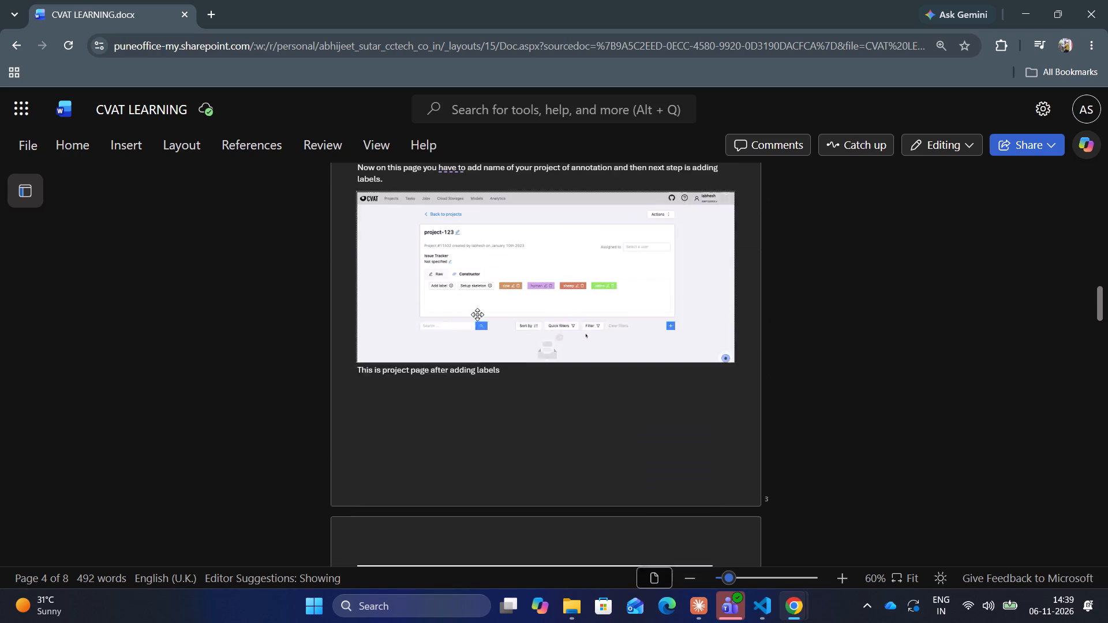
pyautogui.scroll(7, 477, 314)
pyautogui.scroll(14, 477, 314)
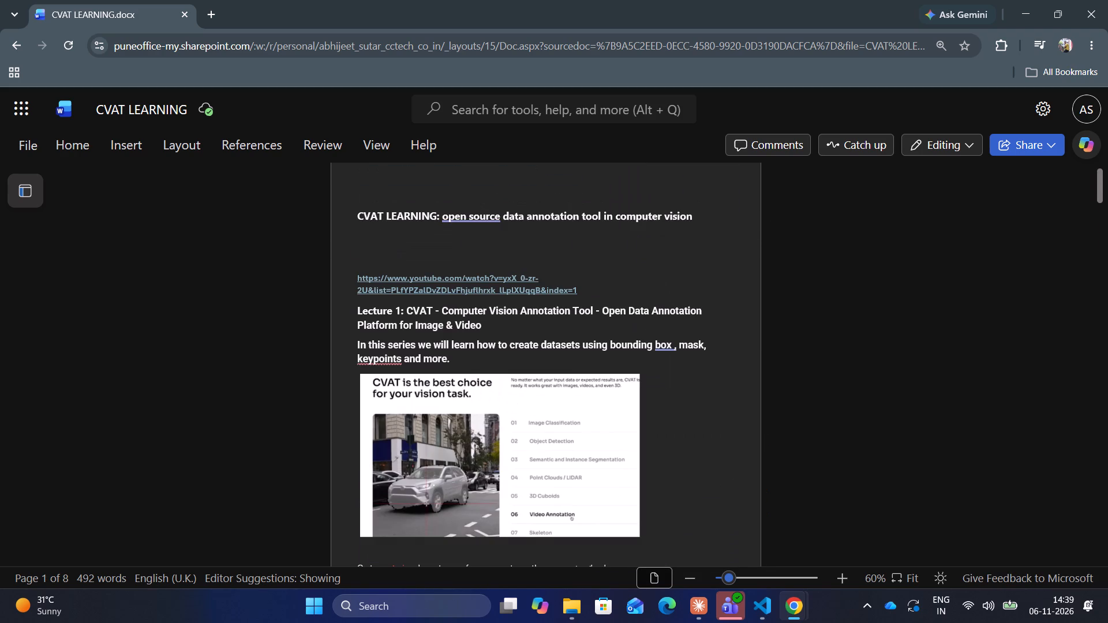
pyautogui.scroll(-1, 477, 315)
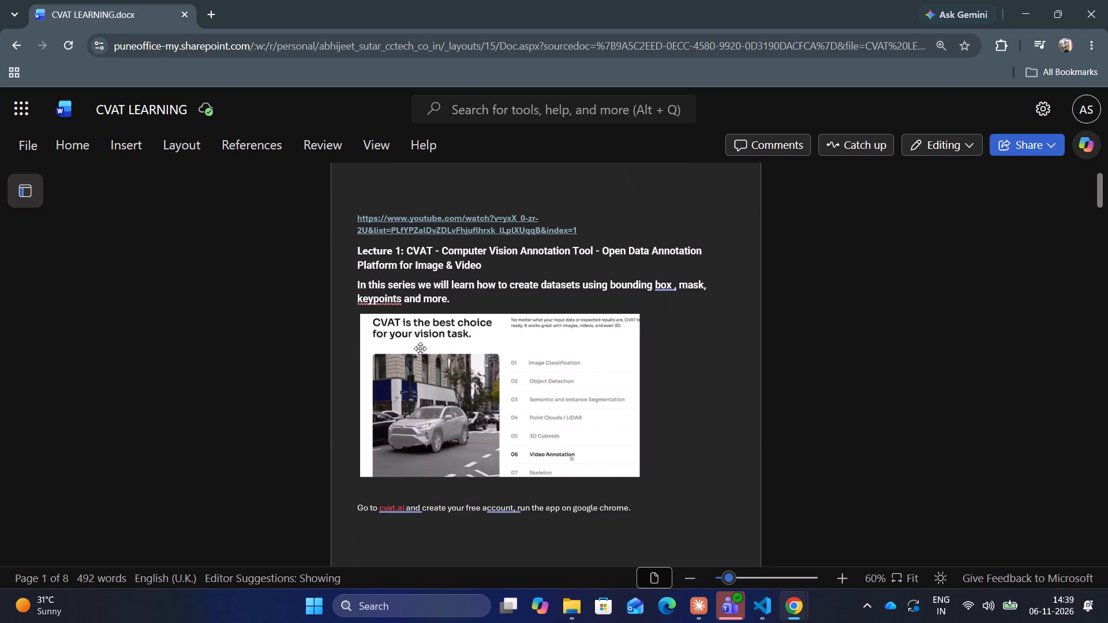
pyautogui.scroll(-20, 463, 321)
pyautogui.scroll(-10, 463, 321)
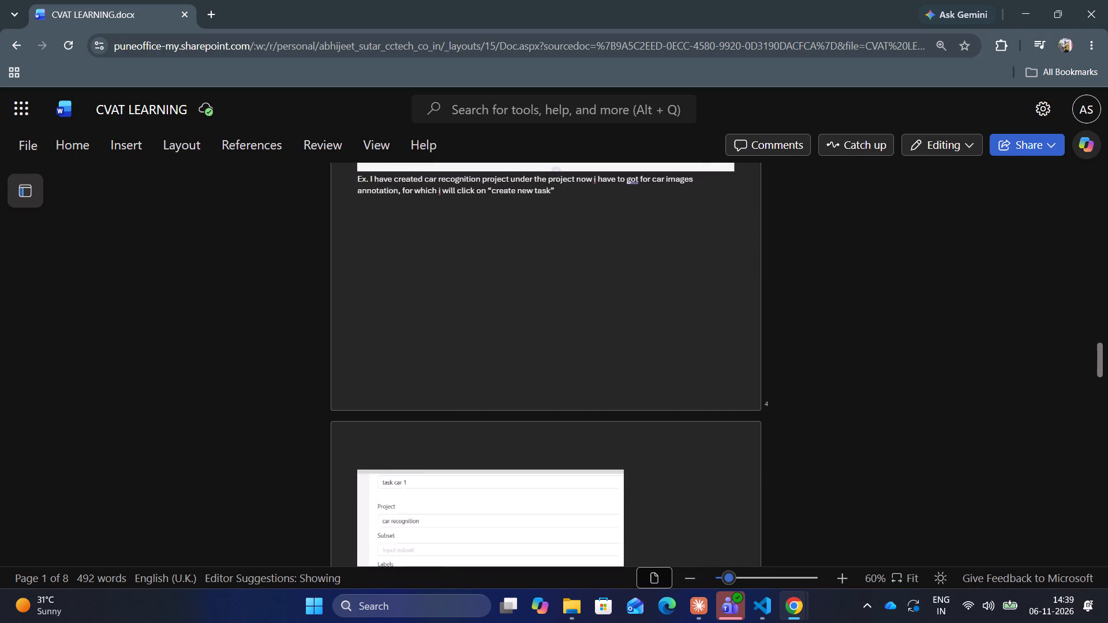
pyautogui.scroll(-6, 460, 332)
pyautogui.scroll(-15, 460, 332)
pyautogui.scroll(-7, 460, 332)
pyautogui.scroll(10, 460, 332)
pyautogui.scroll(-3, 457, 383)
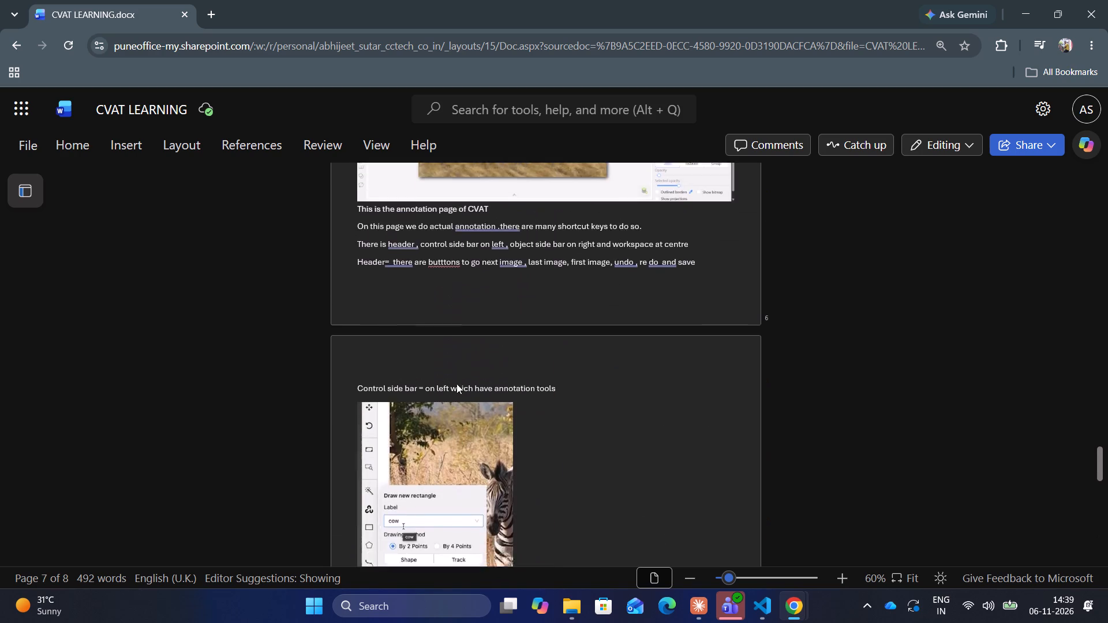
pyautogui.scroll(-2, 473, 483)
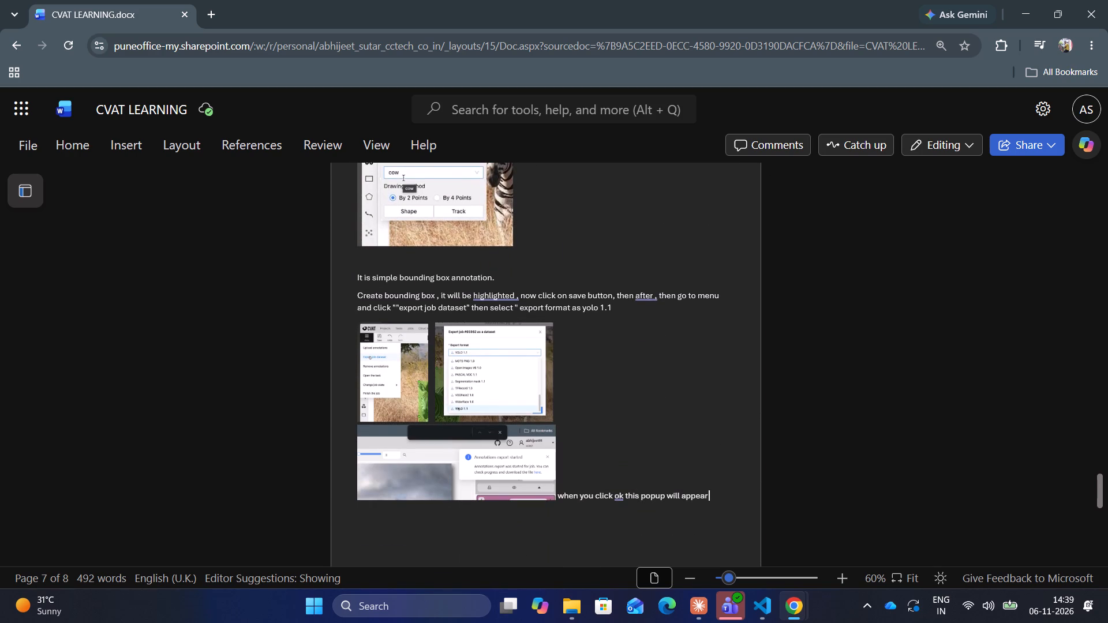
# Add blank lines below the note "when you click ok this popup will appear" on page 7, ready for more notes.
pyautogui.press('Return')
pyautogui.press('Return')
pyautogui.scroll(-4, 526, 516)
pyautogui.scroll(-7, 621, 426)
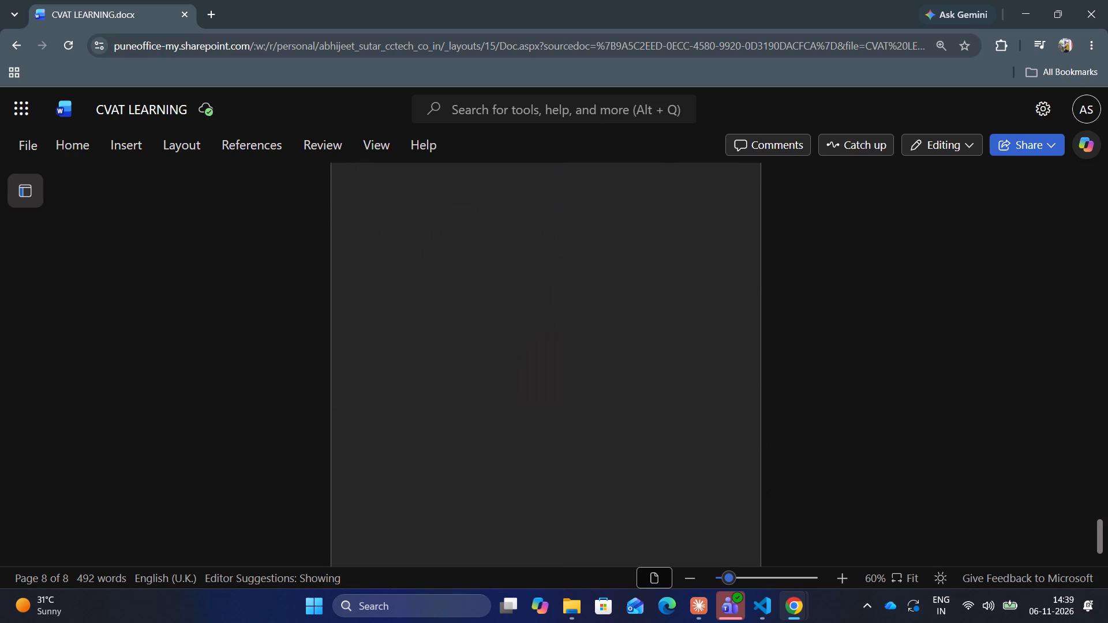
pyautogui.scroll(-3, 609, 438)
pyautogui.scroll(8, 583, 397)
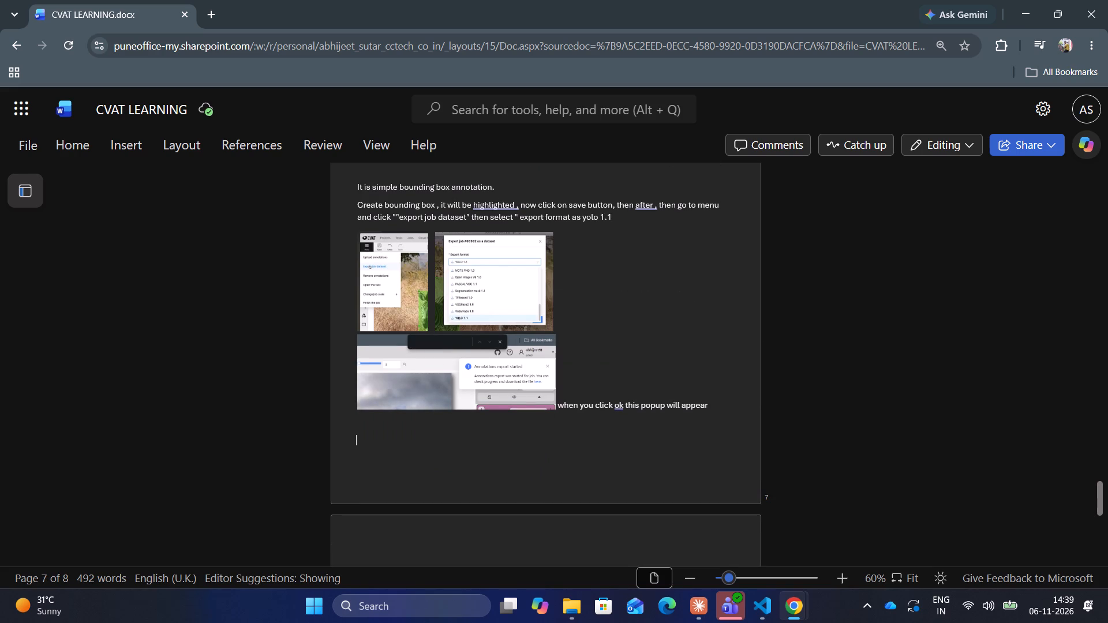
pyautogui.click(713, 410)
pyautogui.press('Return')
# Switch to the CVAT site and return from its Requests page to the annotation view of job 4701627.
pyautogui.click(795, 609)
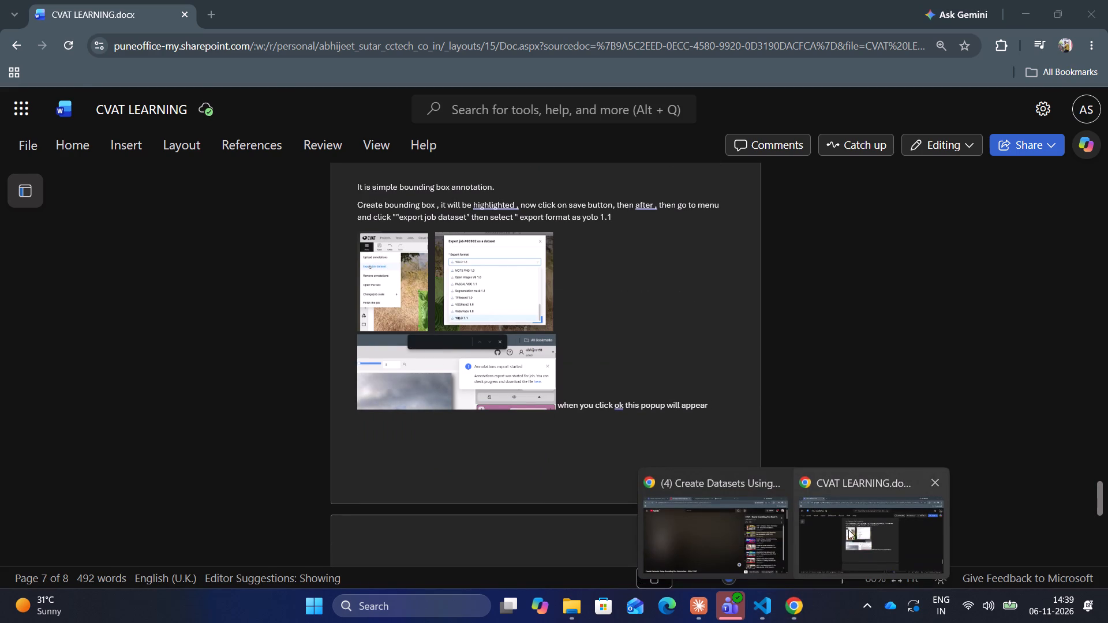
pyautogui.click(732, 541)
pyautogui.click(424, 12)
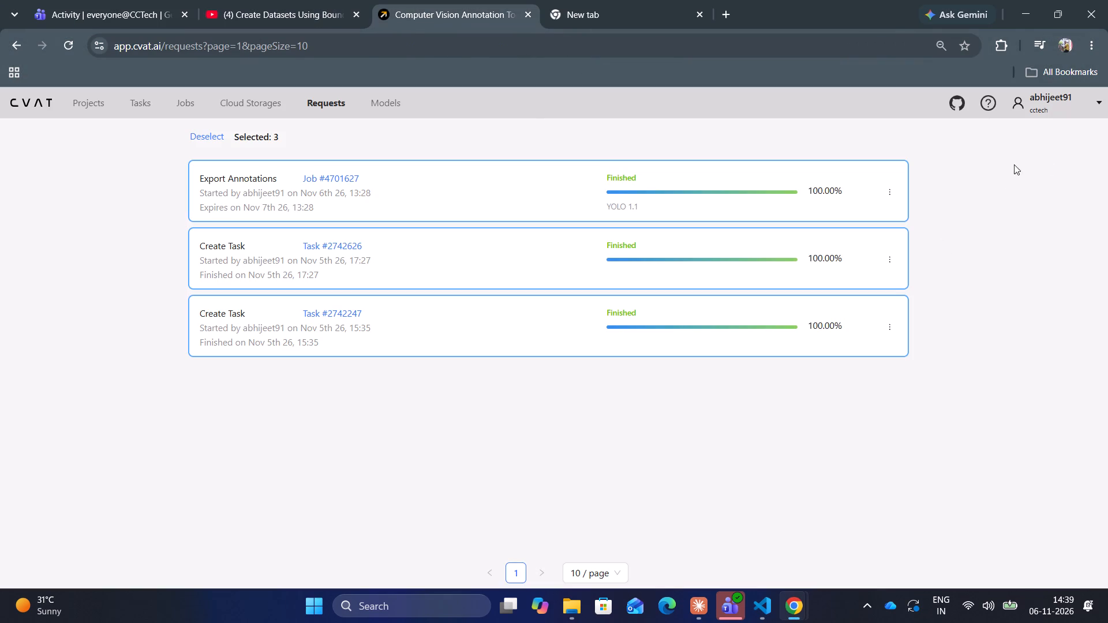
pyautogui.click(20, 52)
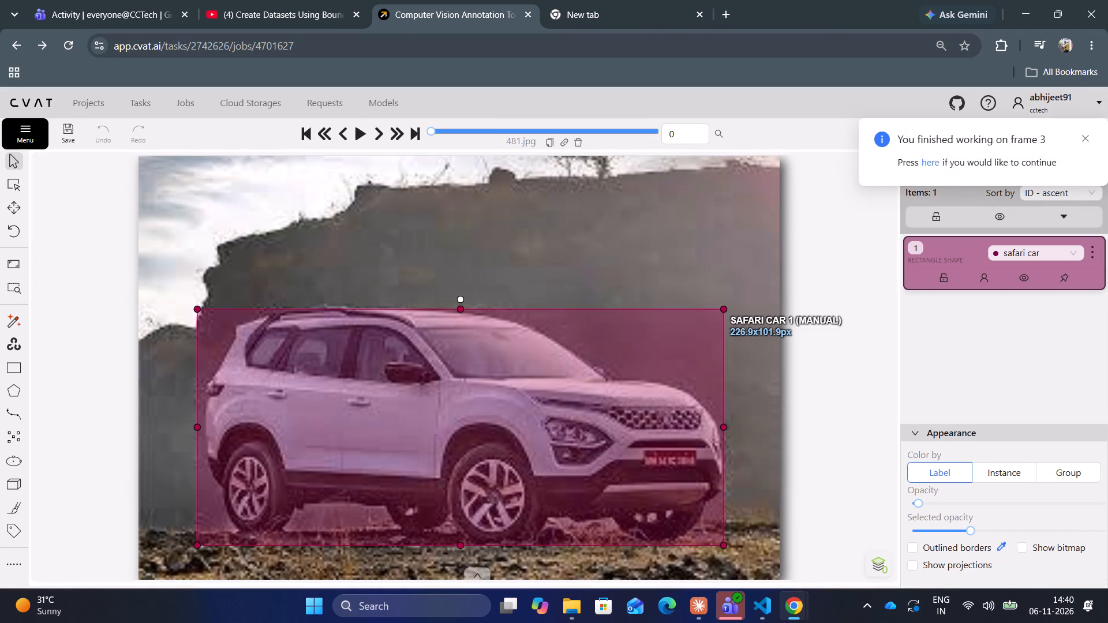
# Continue working in the job from frame 3.
pyautogui.click(1017, 155)
pyautogui.click(1000, 132)
pyautogui.click(989, 155)
pyautogui.click(939, 164)
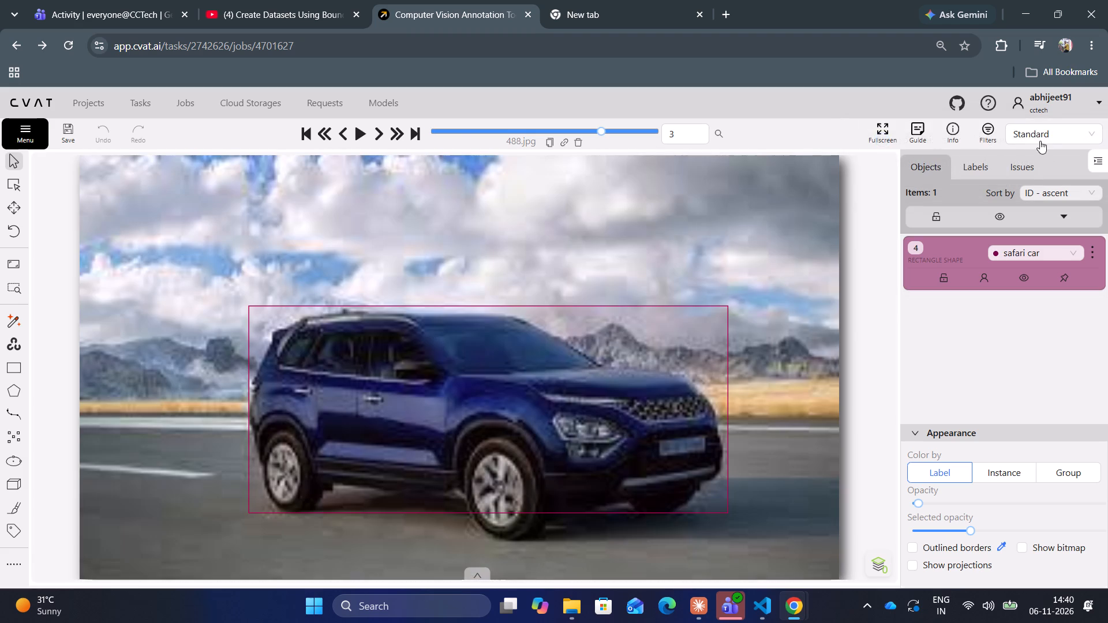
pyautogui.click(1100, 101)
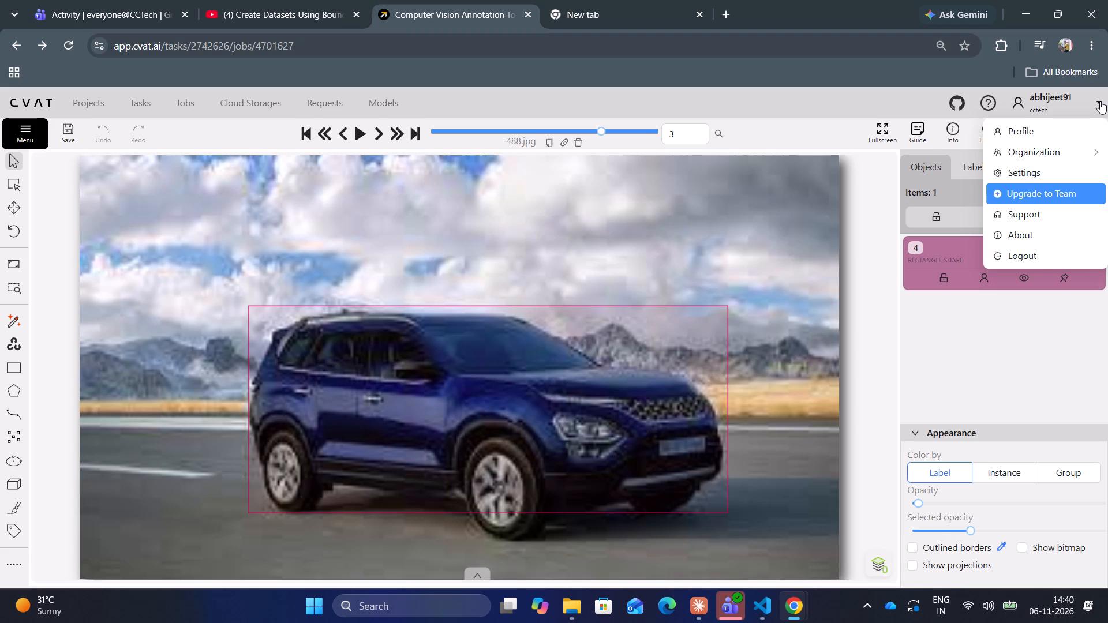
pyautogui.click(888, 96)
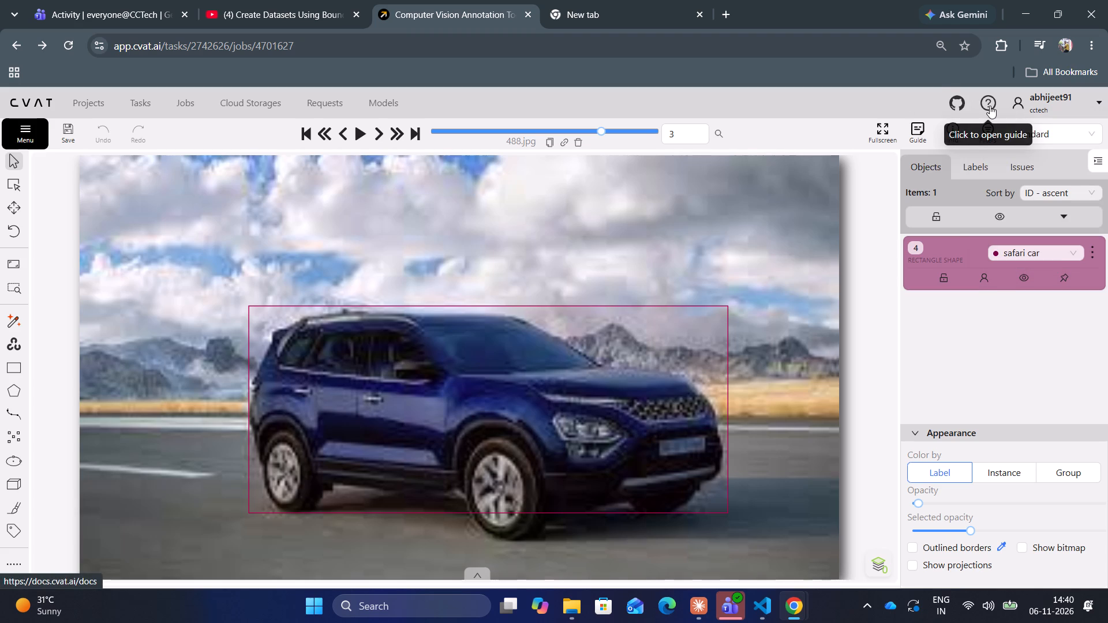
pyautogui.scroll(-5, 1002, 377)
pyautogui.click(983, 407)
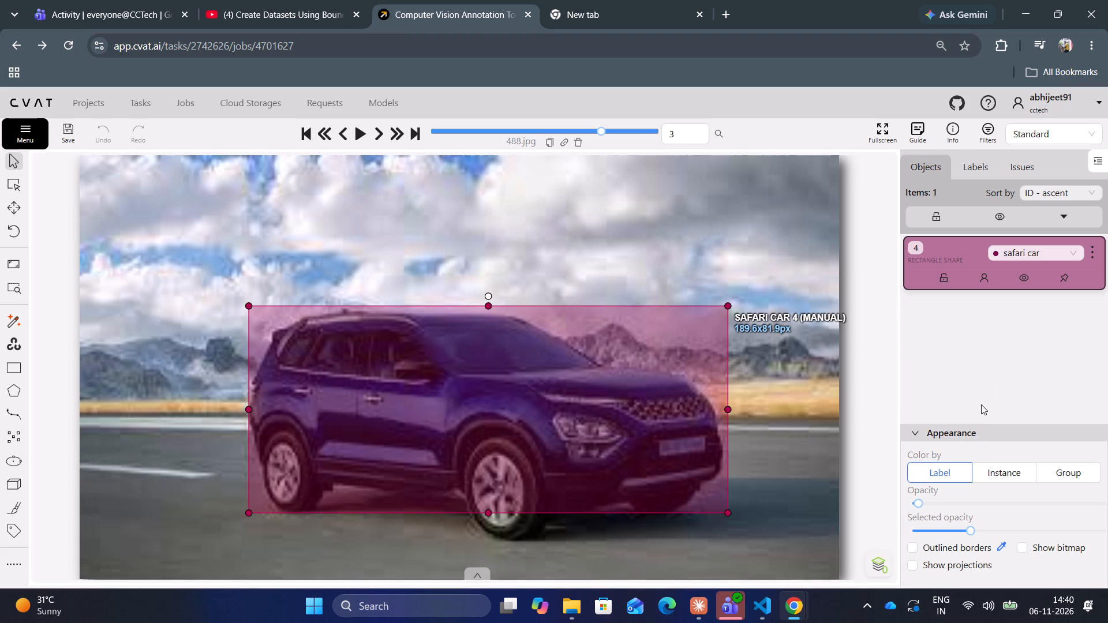
# Export the job dataset in YOLO 1.1 format with the custom name car, without saving images.
pyautogui.click(1, 127)
pyautogui.click(7, 126)
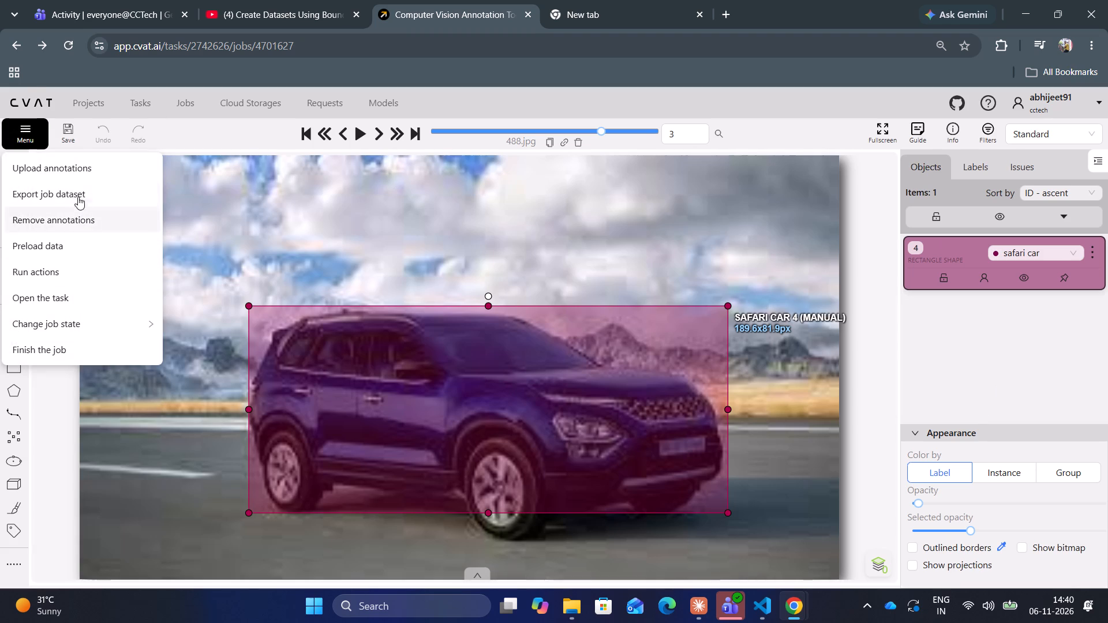
pyautogui.click(78, 196)
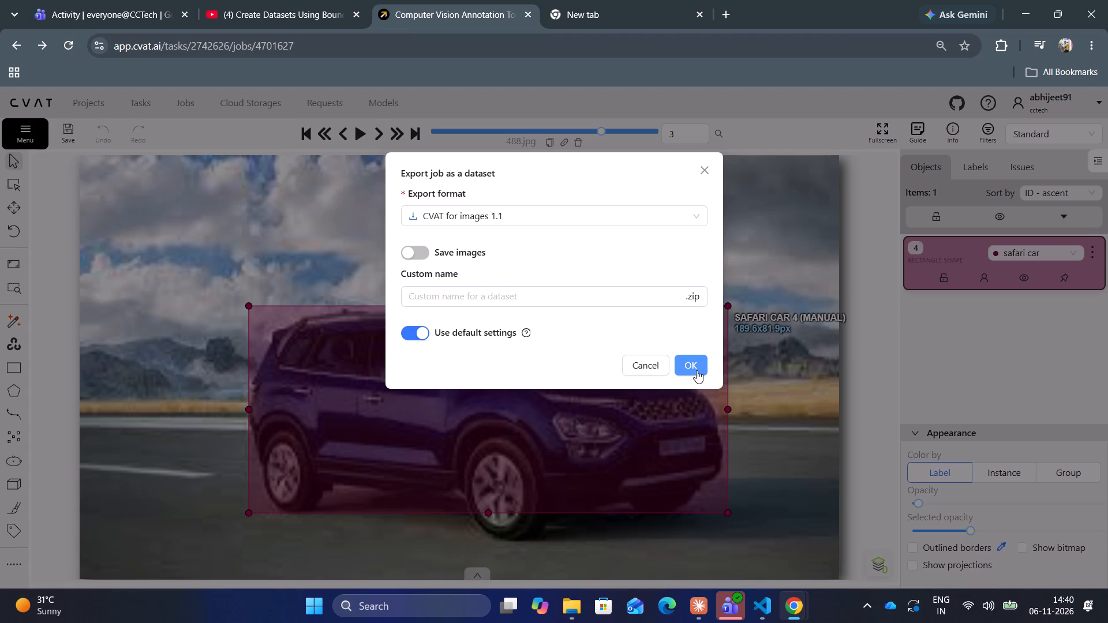
pyautogui.click(627, 296)
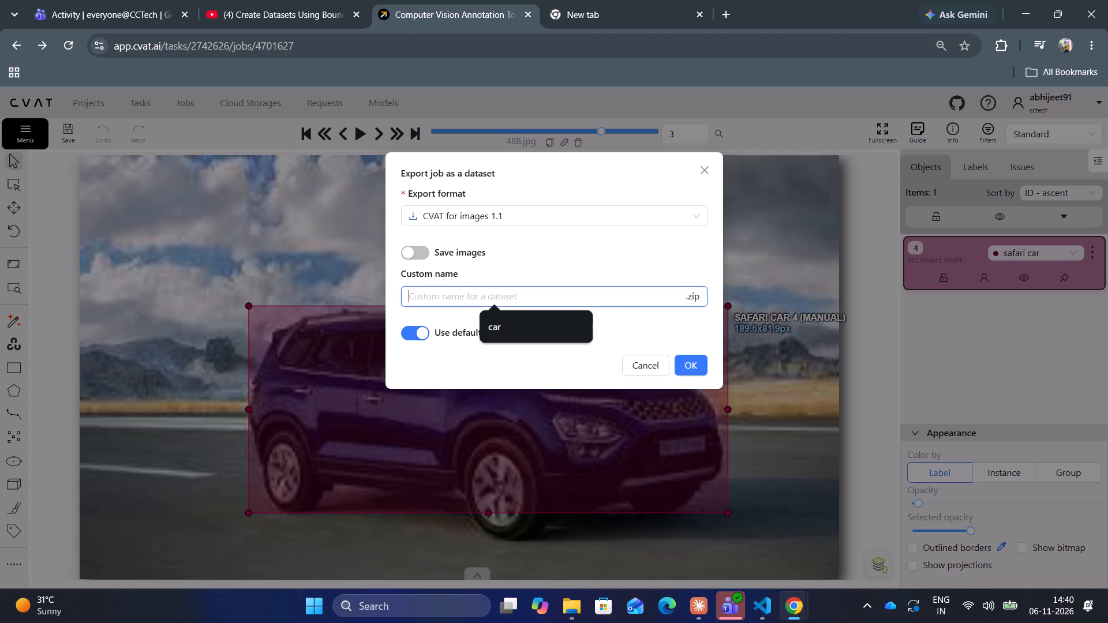
pyautogui.write('car')
pyautogui.click(675, 222)
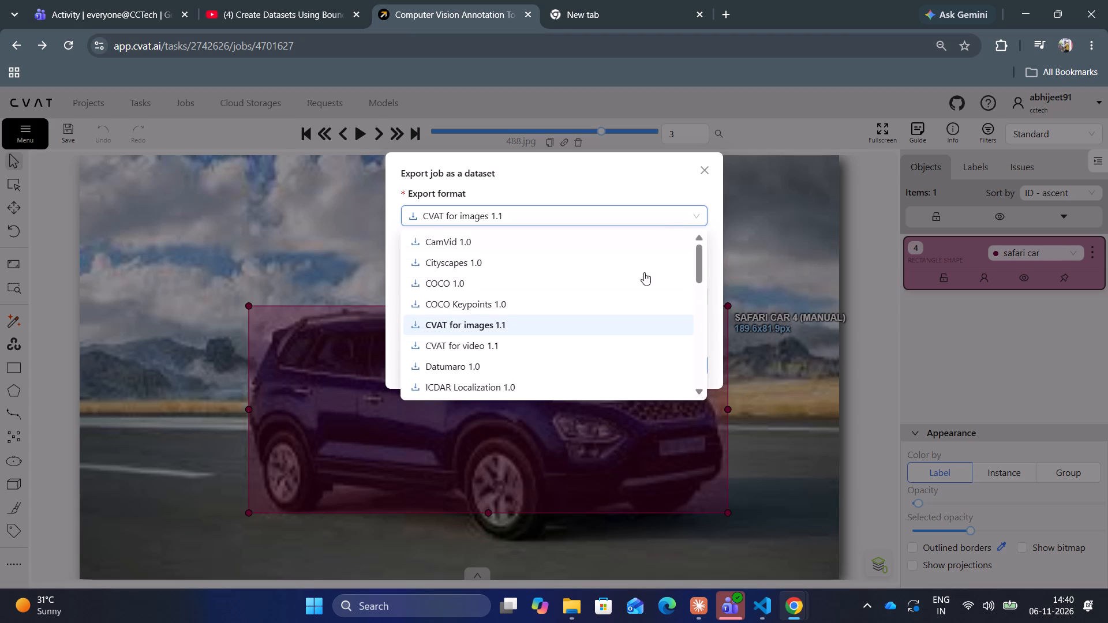
pyautogui.scroll(-9, 639, 283)
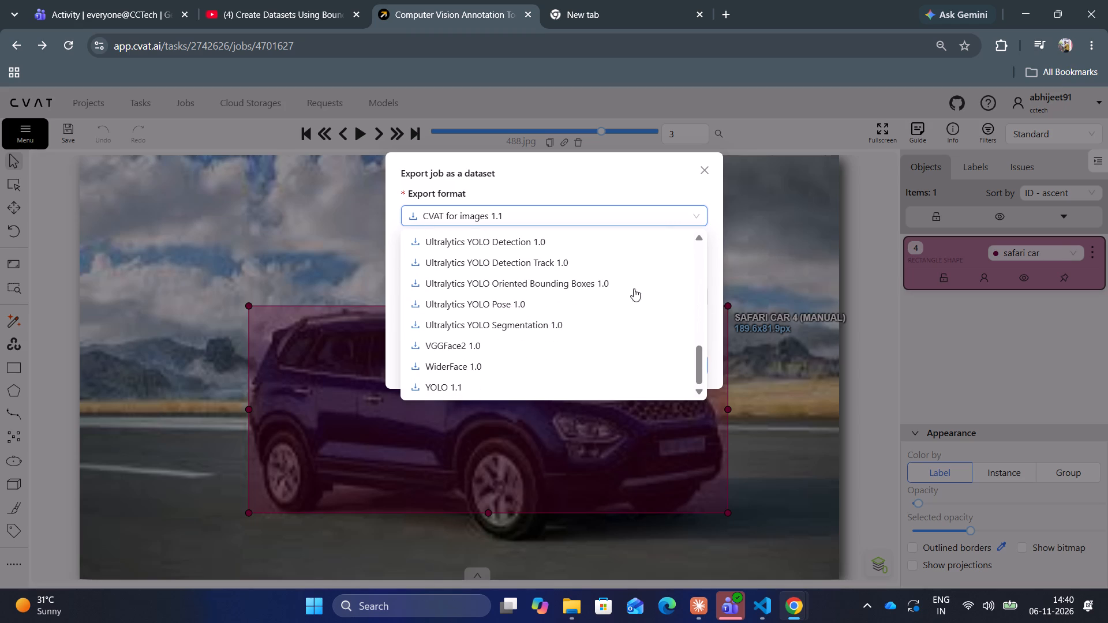
pyautogui.scroll(-3, 527, 350)
pyautogui.click(488, 379)
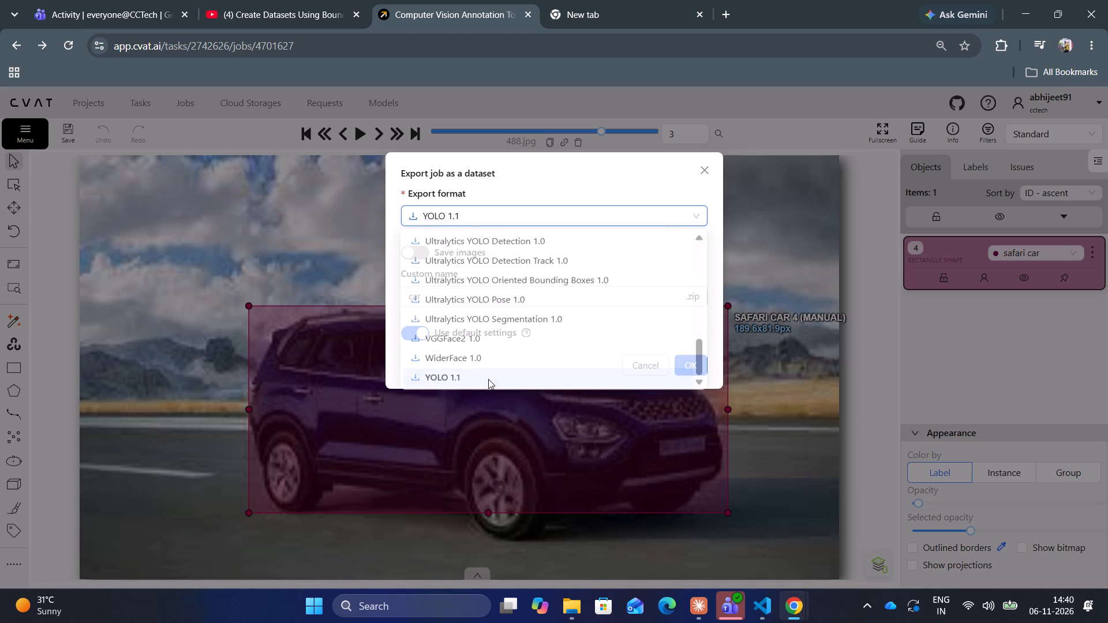
pyautogui.click(697, 366)
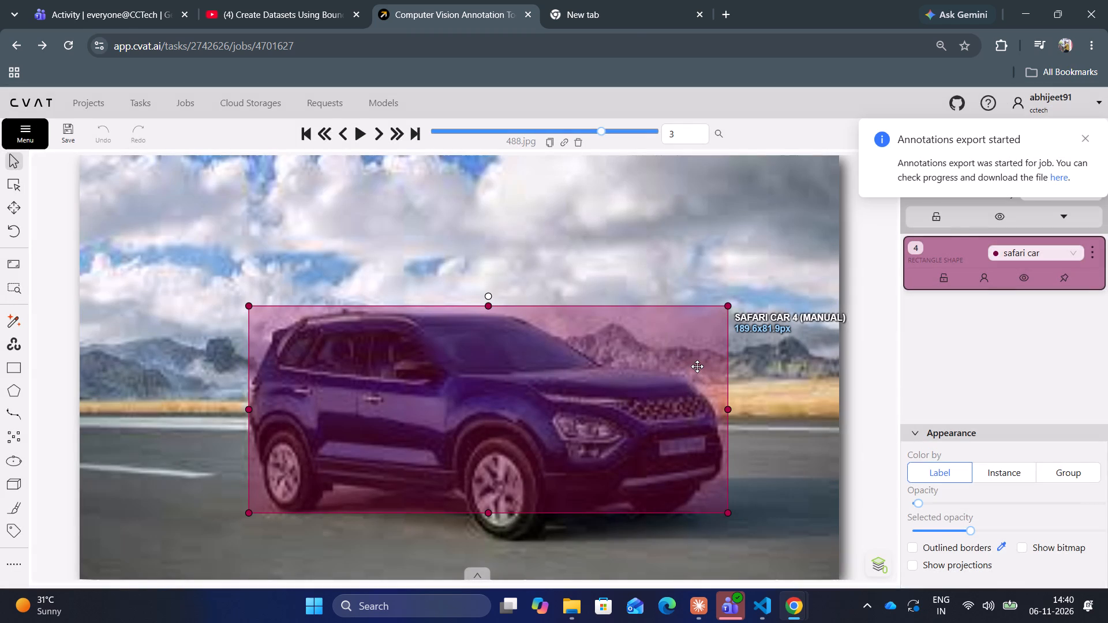
# Capture the CVAT Requests page reached from the export notice and paste the screenshot below the popup note in the CVAT LEARNING document.
pyautogui.click(1061, 174)
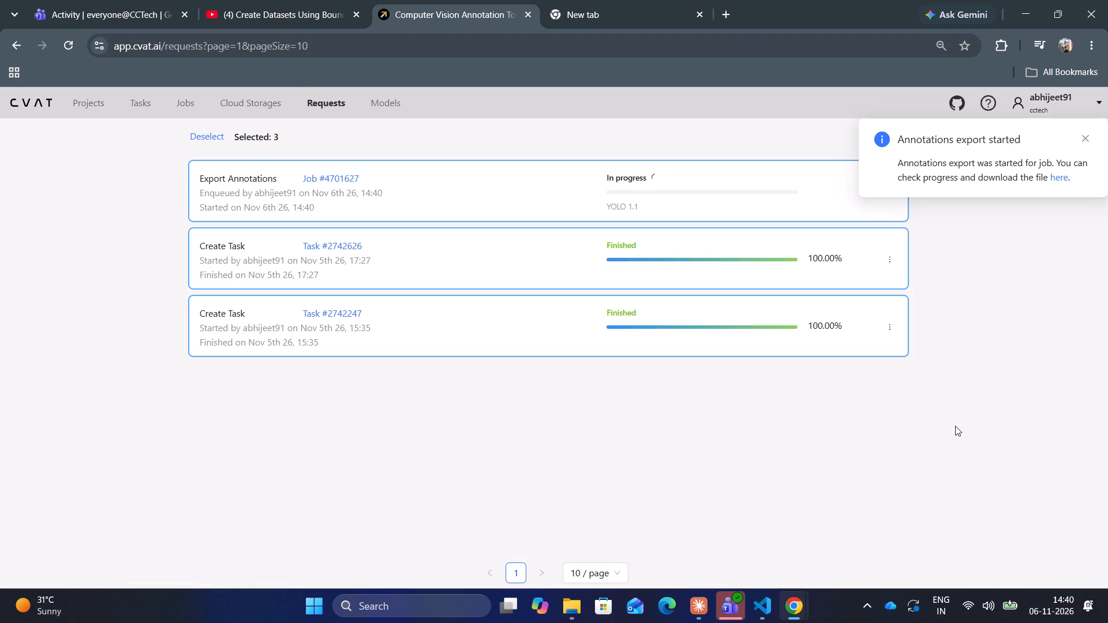
pyautogui.press('Print')
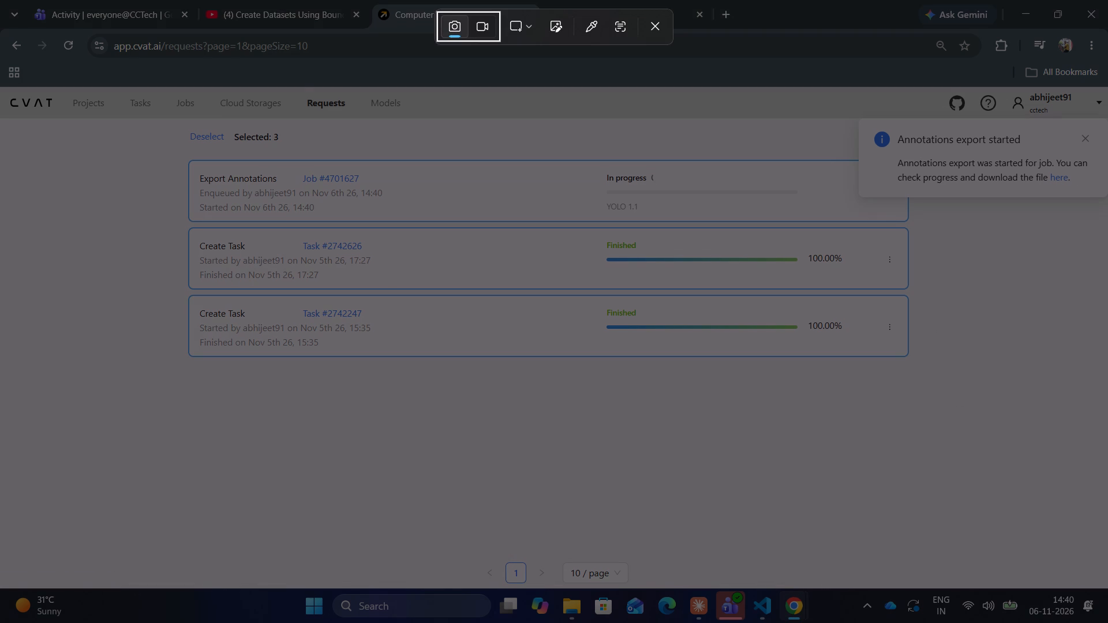
pyautogui.moveTo(147, 88); pyautogui.dragTo(1107, 388)
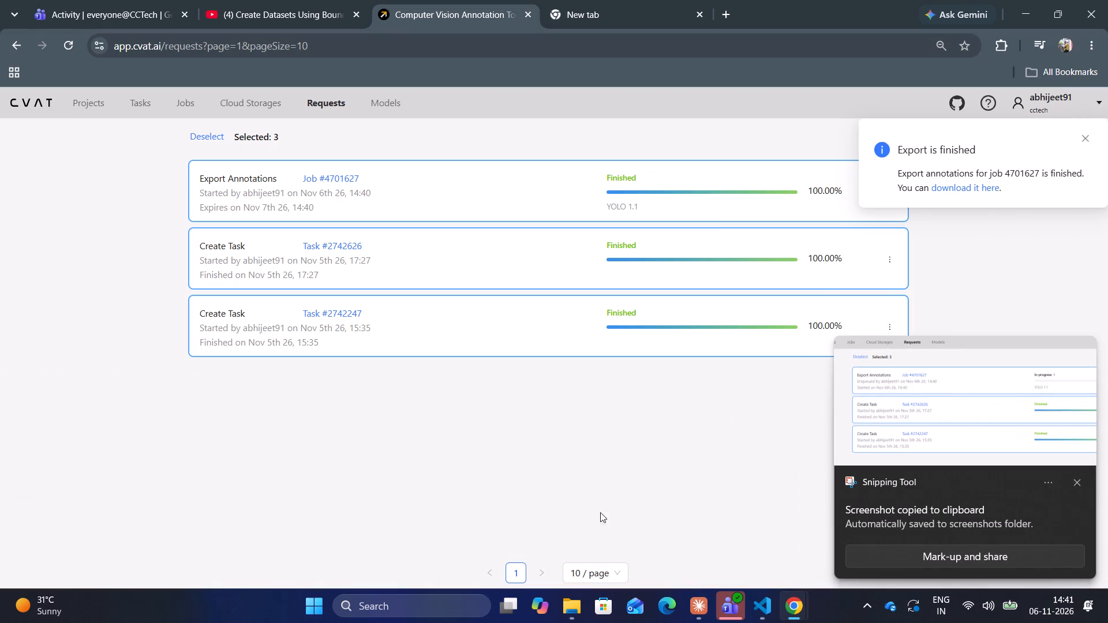
pyautogui.click(788, 608)
pyautogui.click(888, 557)
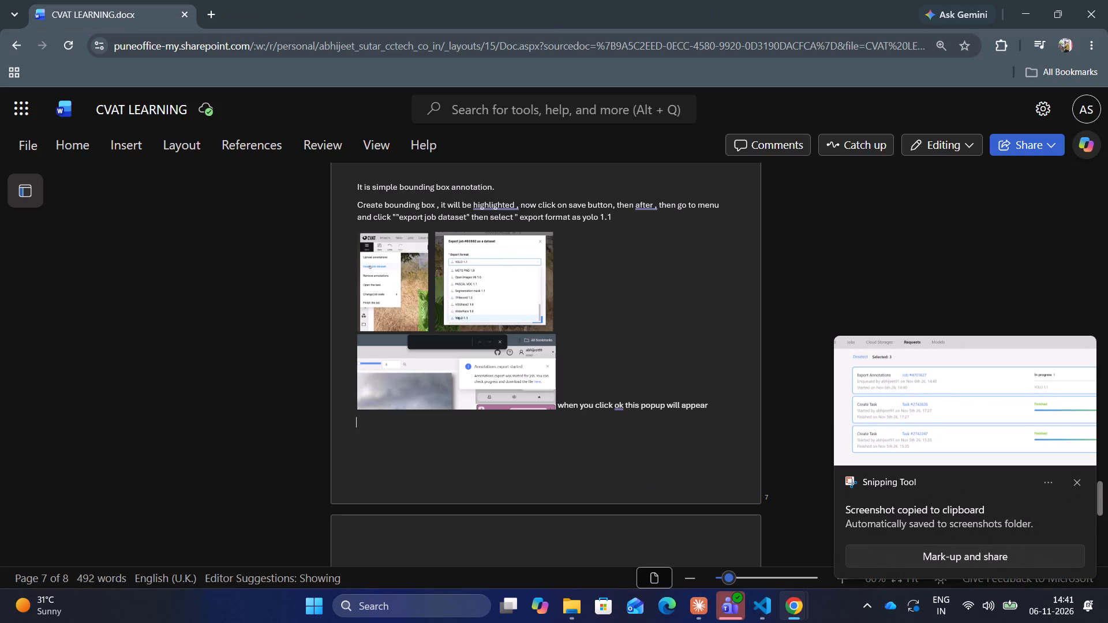
pyautogui.hotkey('ctrl', 'v')
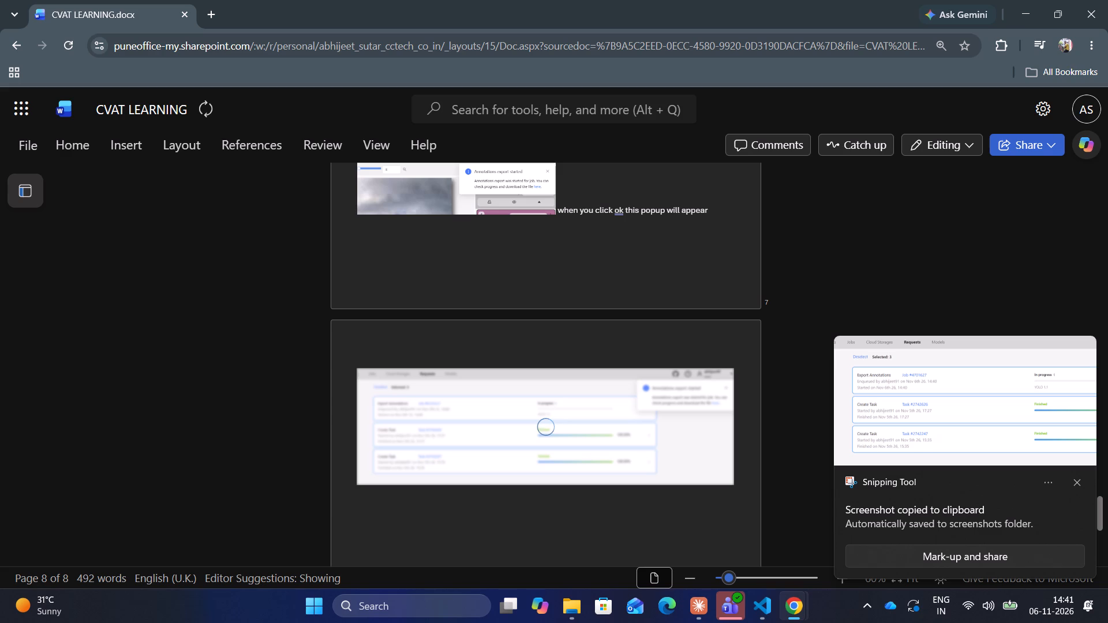
# Caption the pasted screenshot "When you click on click here , rhis window will open where you can download zip file".
pyautogui.write('when')
pyautogui.press('space')
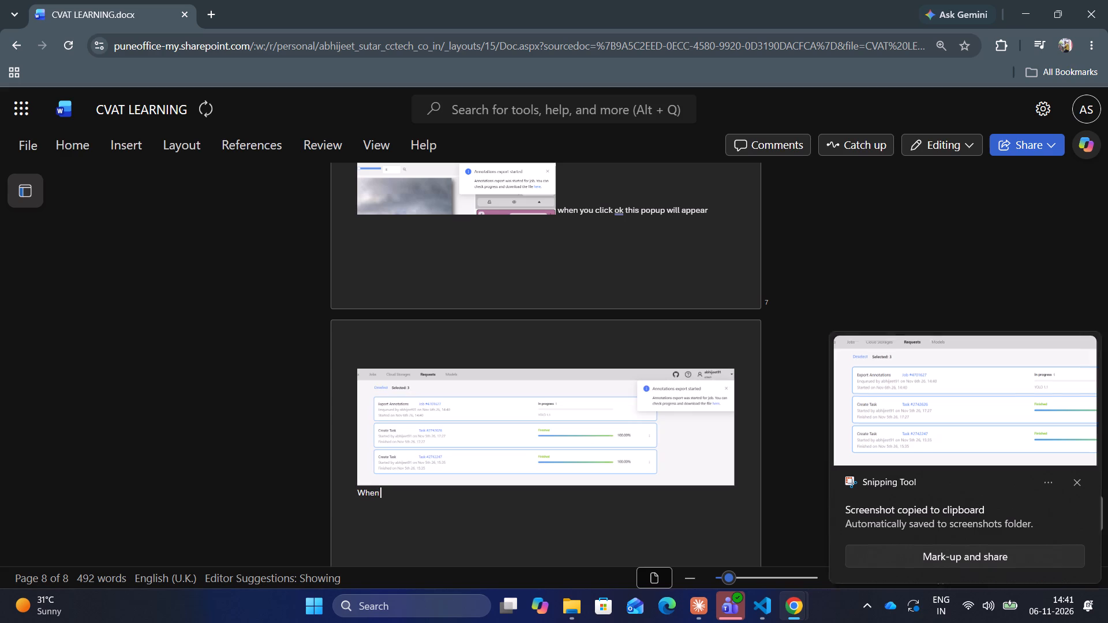
pyautogui.write('you click p')
pyautogui.press('BackSpace')
pyautogui.write('om')
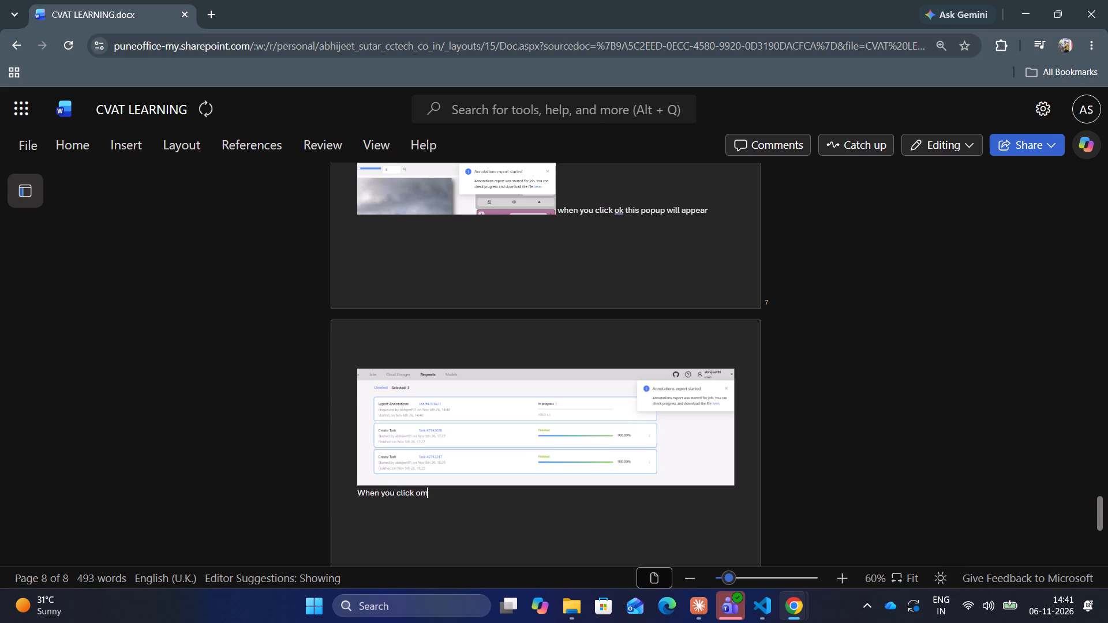
pyautogui.press('BackSpace')
pyautogui.write('n')
pyautogui.press('space')
pyautogui.write('cliv')
pyautogui.press('BackSpace')
pyautogui.write('ck')
pyautogui.press('space')
pyautogui.write('here')
pyautogui.press('space')
pyautogui.write(', rhis window will open where you can f')
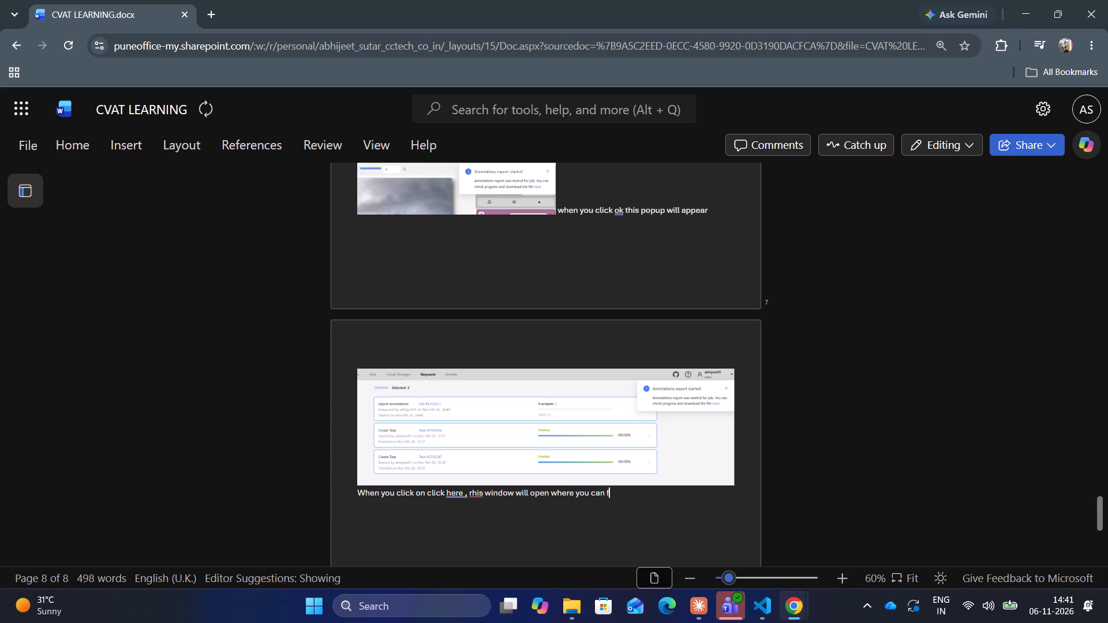
pyautogui.press('BackSpace')
pyautogui.write('download')
pyautogui.press('space')
pyautogui.write('zip')
pyautogui.press('space')
pyautogui.write('file')
pyautogui.press('space')
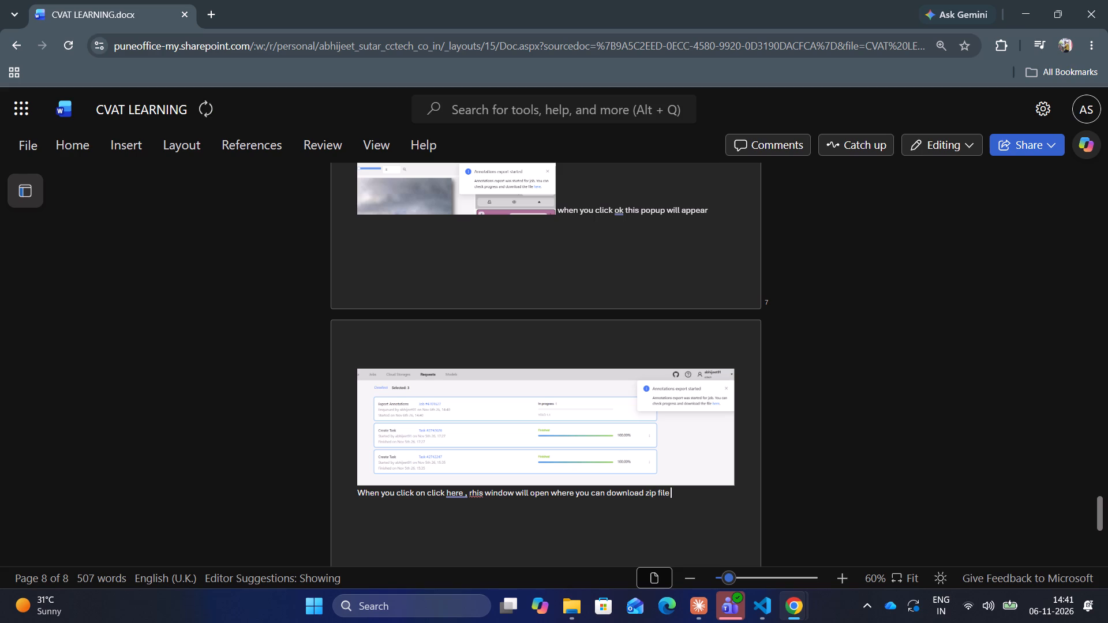
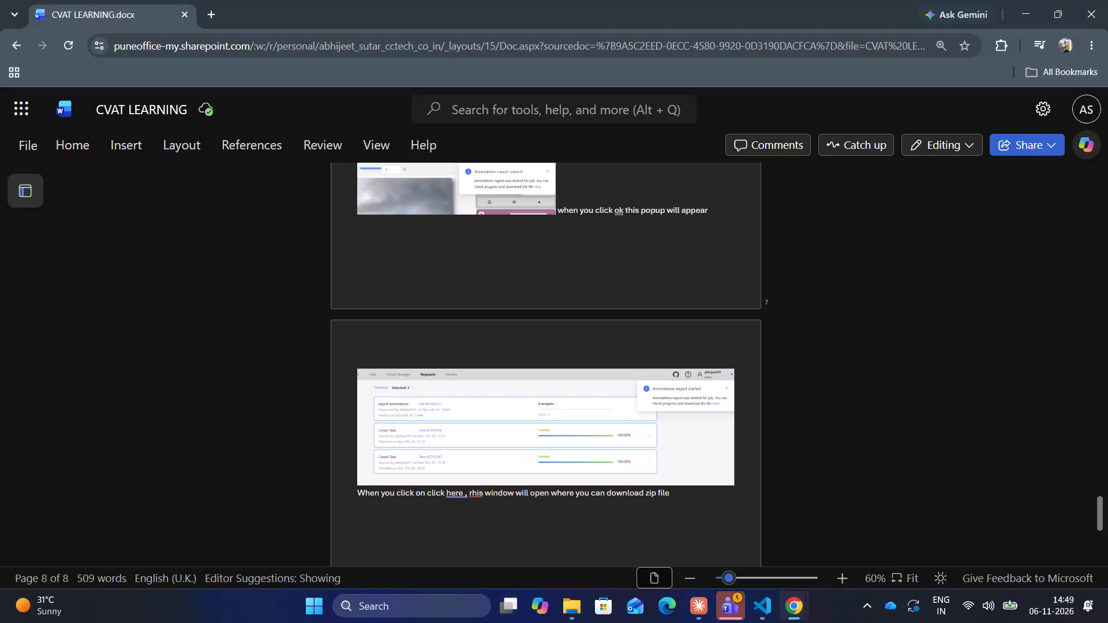
# Minimize the CVAT LEARNING document and close the Downloads and car.zip File Explorer windows.
pyautogui.click(1013, 16)
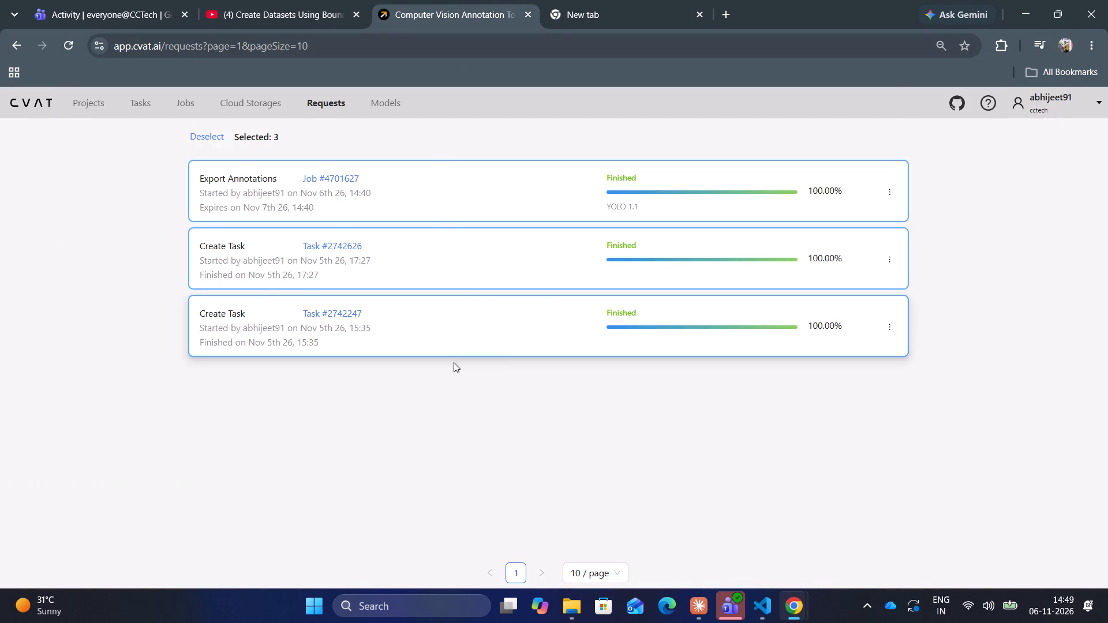
pyautogui.click(570, 618)
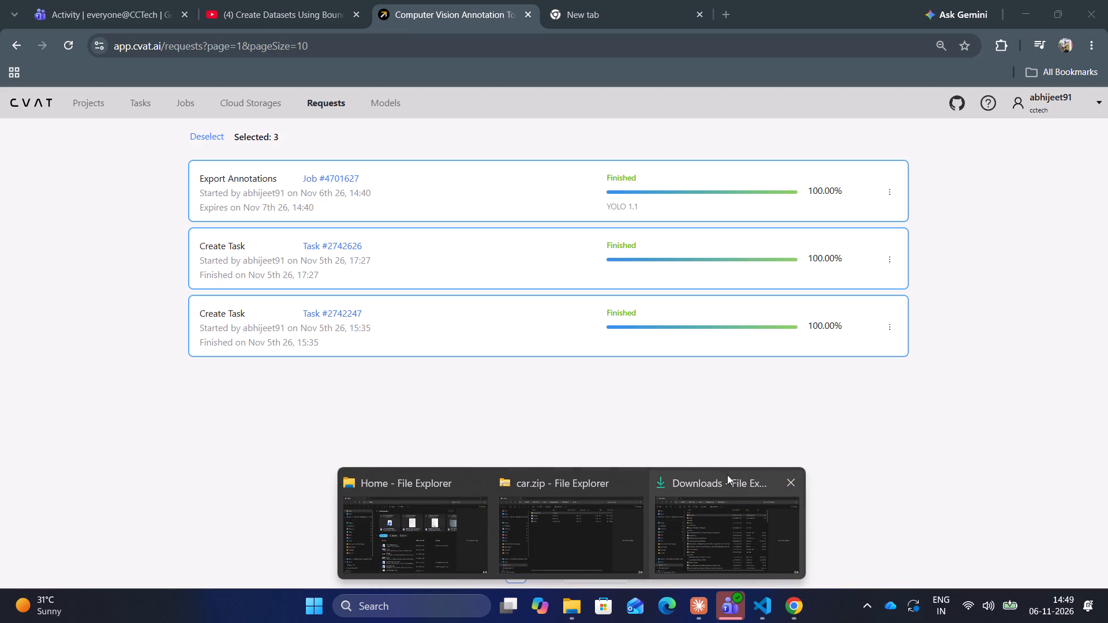
pyautogui.click(793, 485)
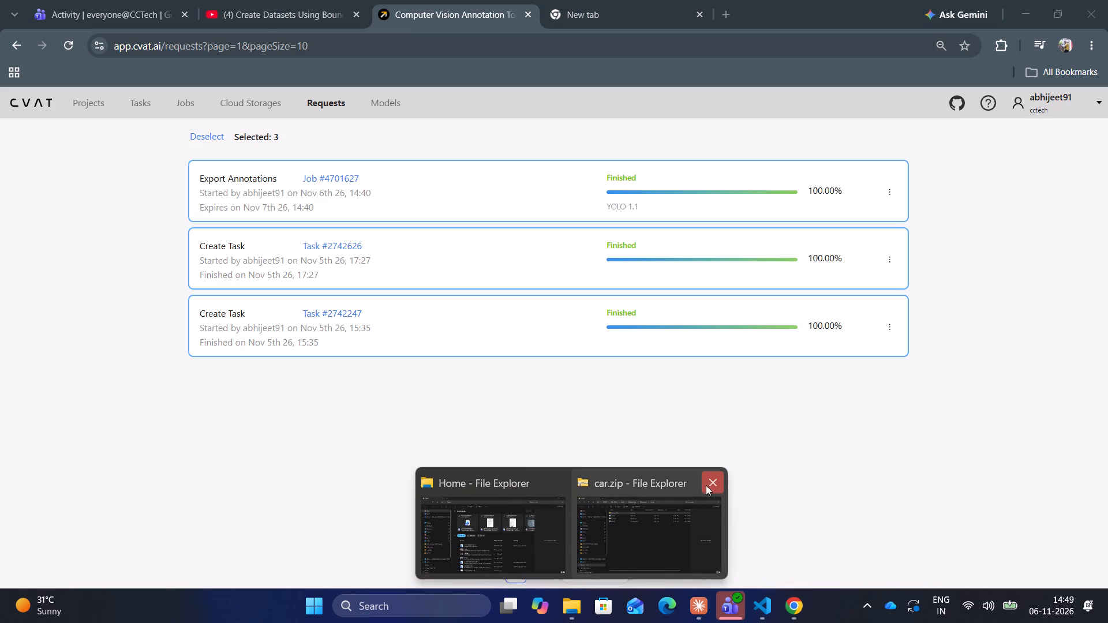
pyautogui.click(713, 482)
# In File Explorer, create a folder named "car dretection" inside the computer vision folder on Data Volume (D:).
pyautogui.click(555, 505)
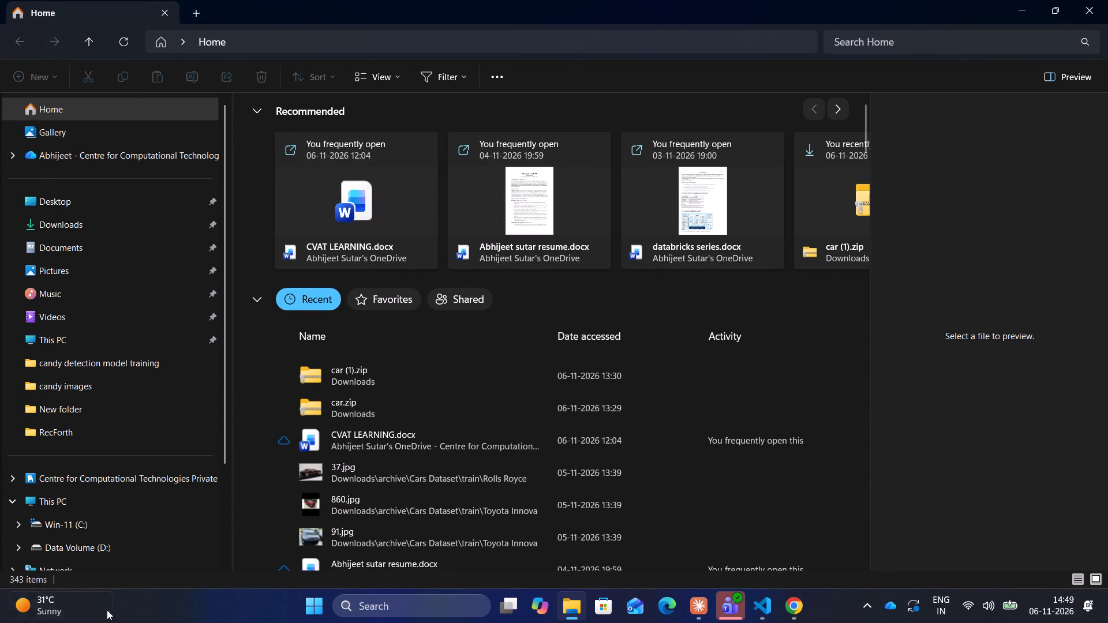
pyautogui.click(107, 548)
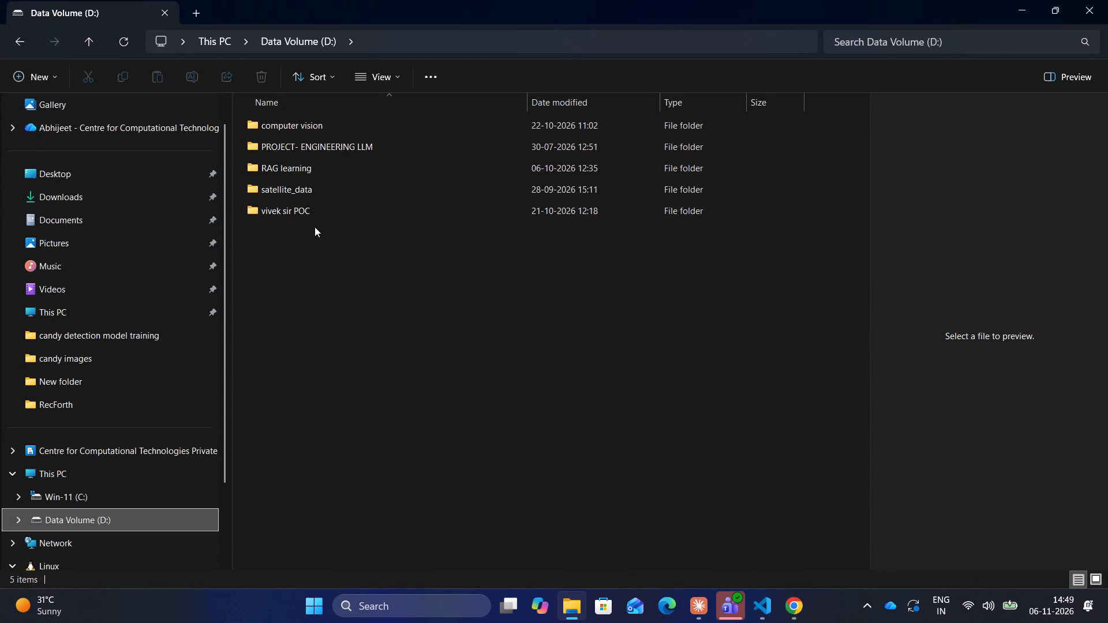
pyautogui.doubleClick(336, 129)
pyautogui.click(393, 249)
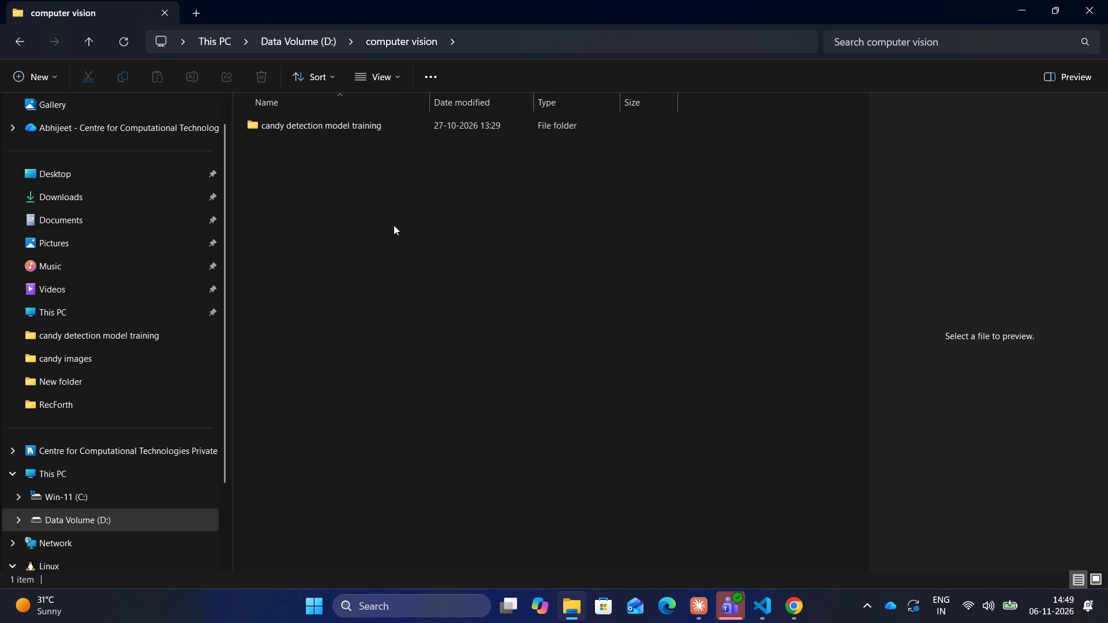
pyautogui.rightClick(394, 225)
pyautogui.click(495, 347)
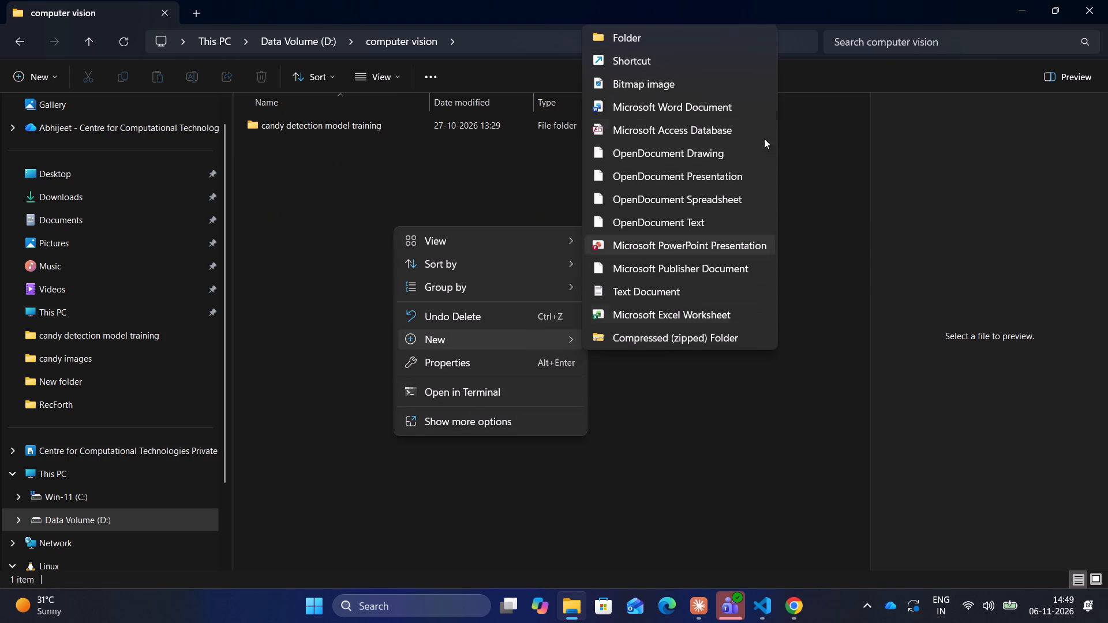
pyautogui.click(669, 39)
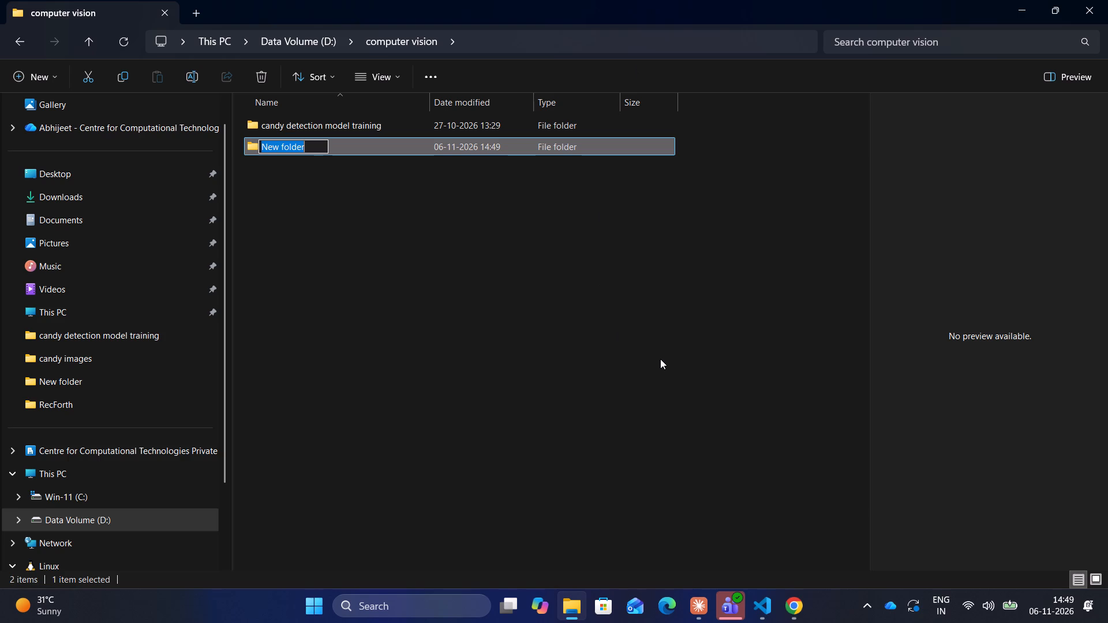
pyautogui.write('car dretection')
pyautogui.press('space')
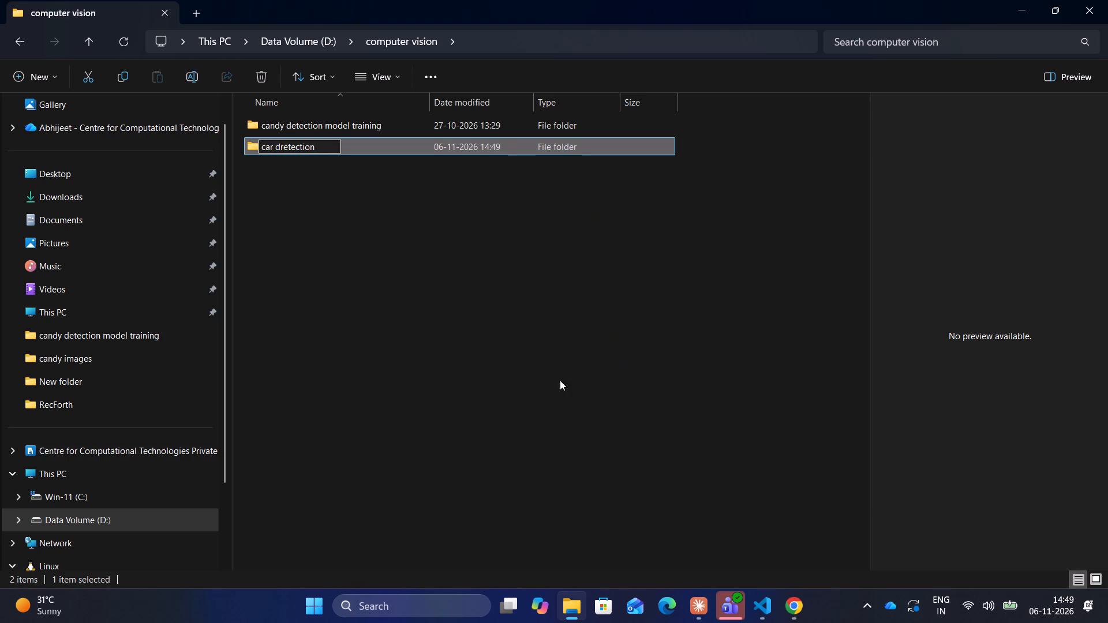
pyautogui.click(328, 247)
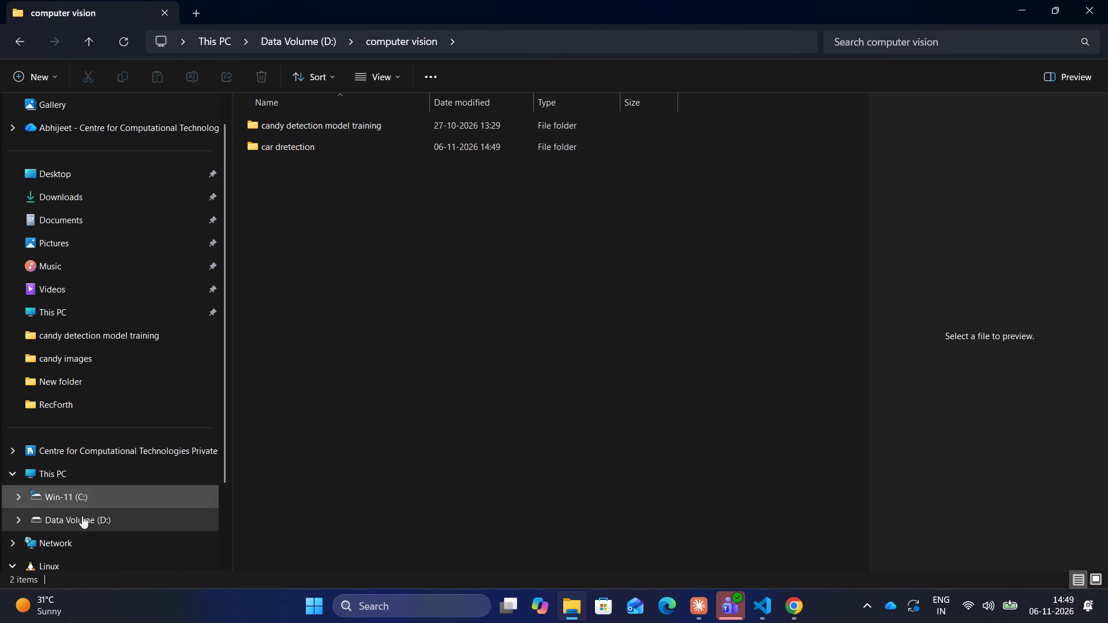
# Extract car.zip in Downloads to the proposed car folder there, showing the extracted files when complete.
pyautogui.click(93, 518)
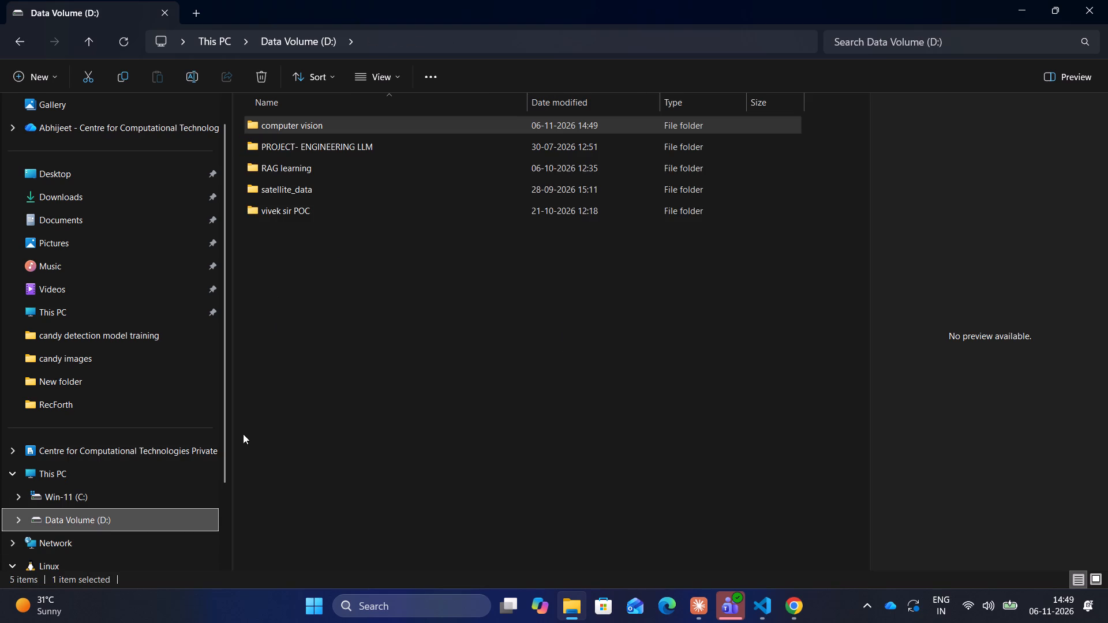
pyautogui.click(84, 201)
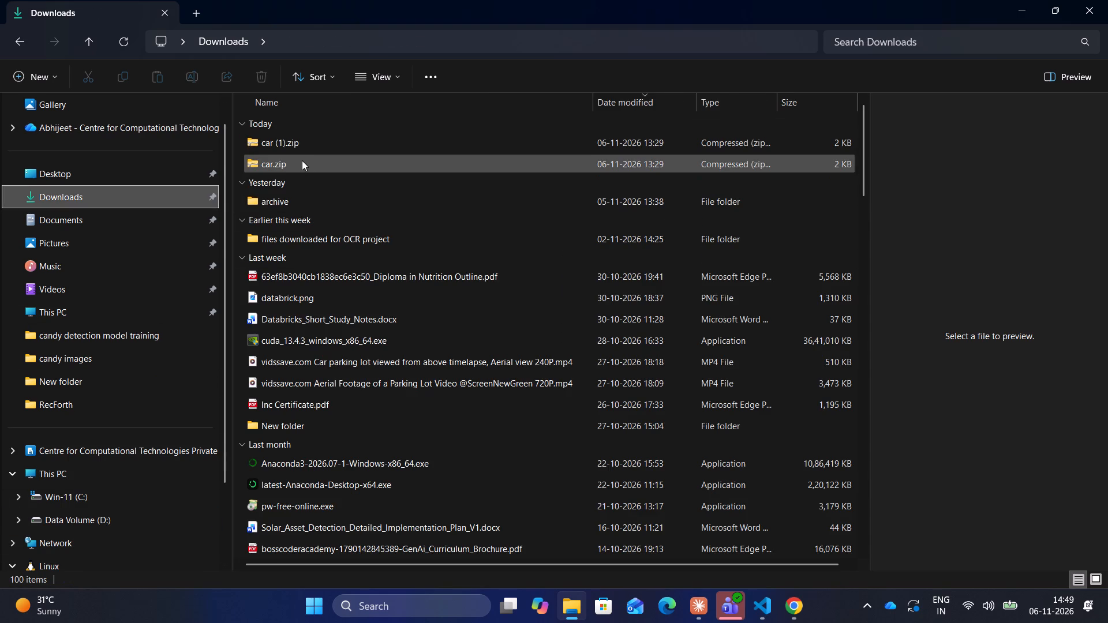
pyautogui.rightClick(301, 159)
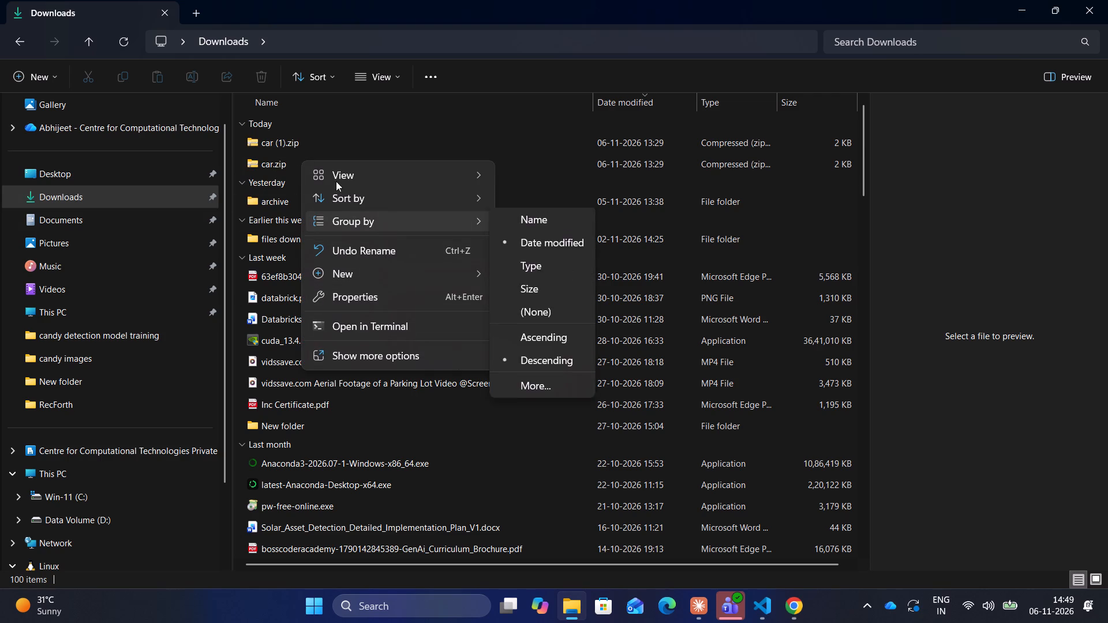
pyautogui.click(285, 165)
pyautogui.rightClick(285, 165)
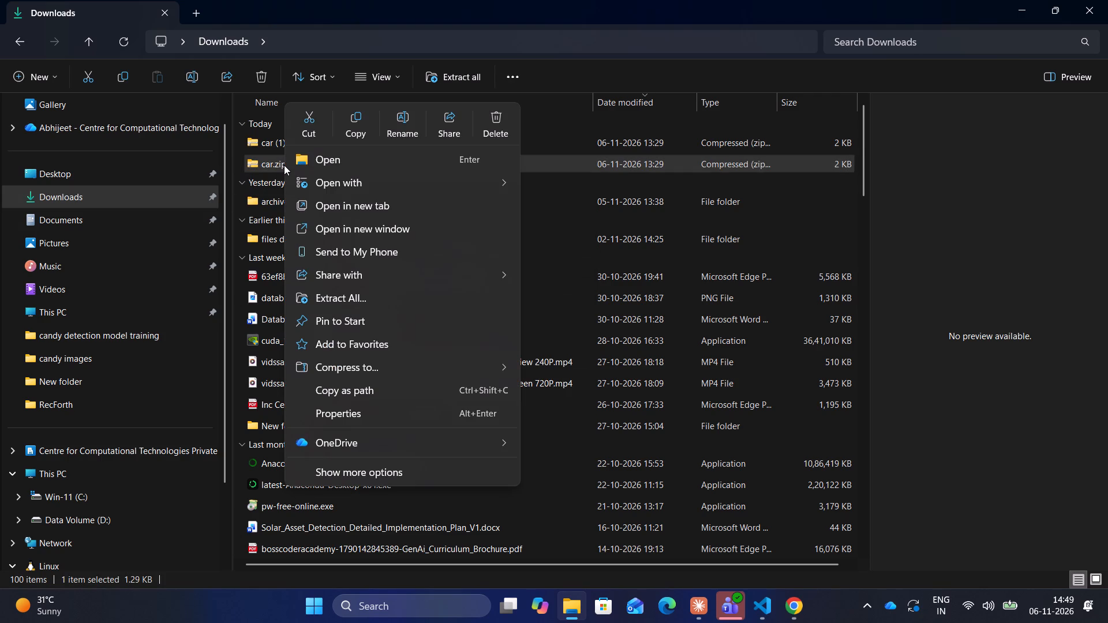
pyautogui.click(390, 298)
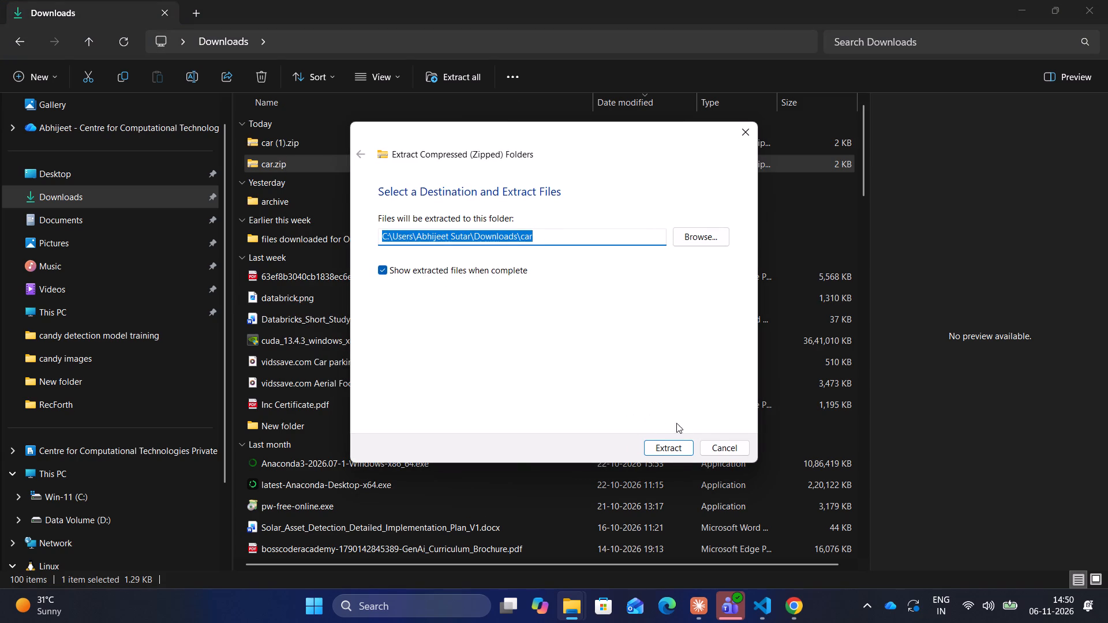
pyautogui.click(676, 444)
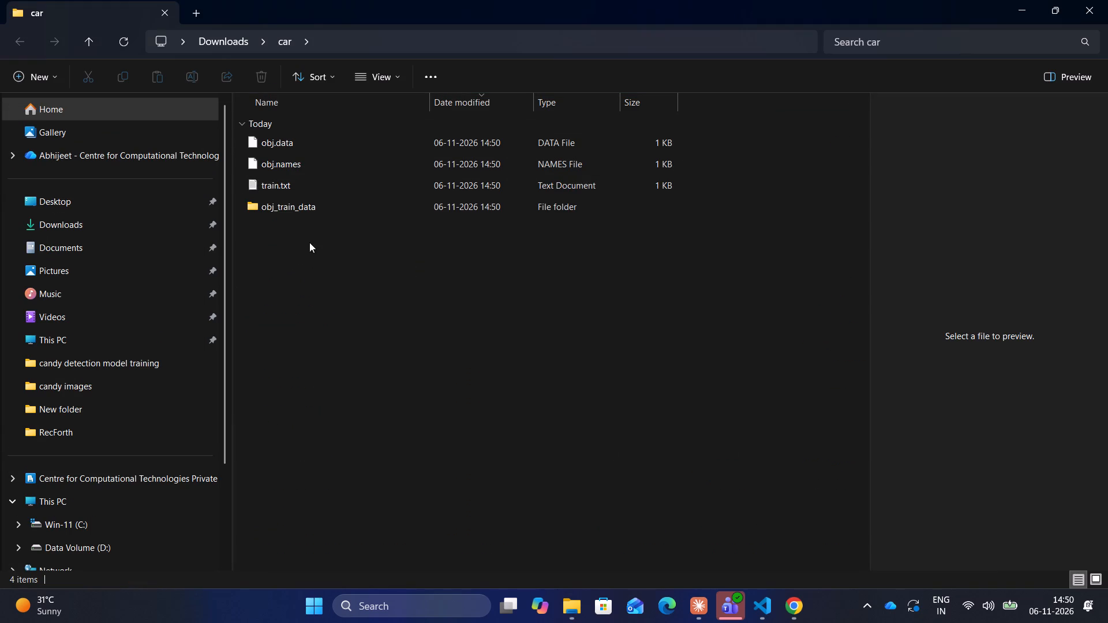
pyautogui.click(353, 282)
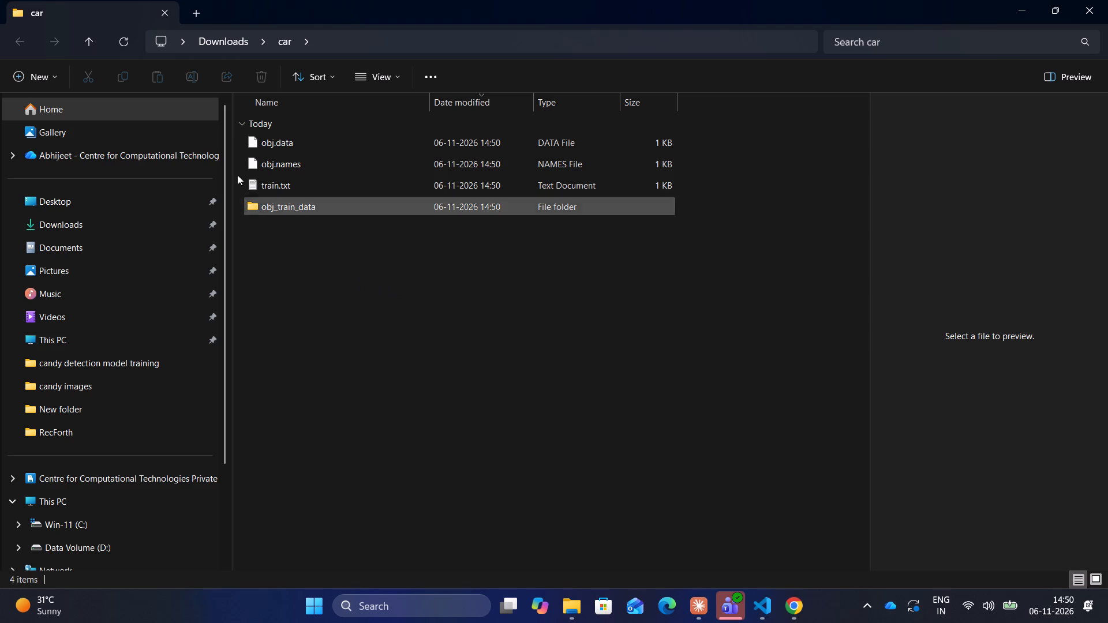
# Browse Downloads > archive > Cars Dataset and examine which car subfolders the train folder contains.
pyautogui.click(223, 32)
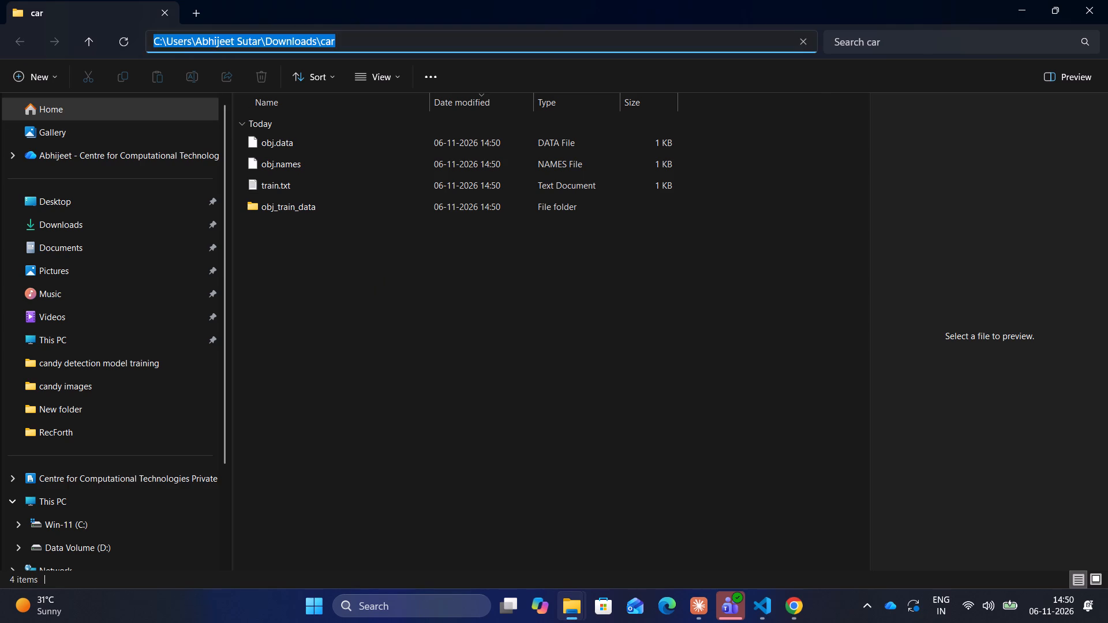
pyautogui.click(229, 40)
pyautogui.click(548, 444)
pyautogui.click(234, 44)
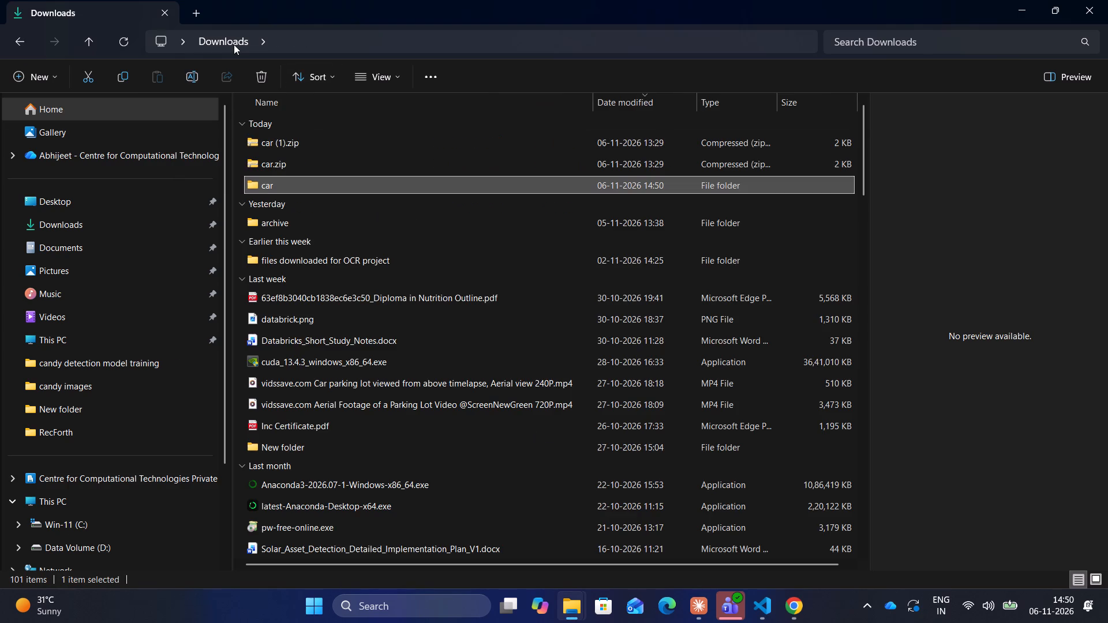
pyautogui.doubleClick(313, 220)
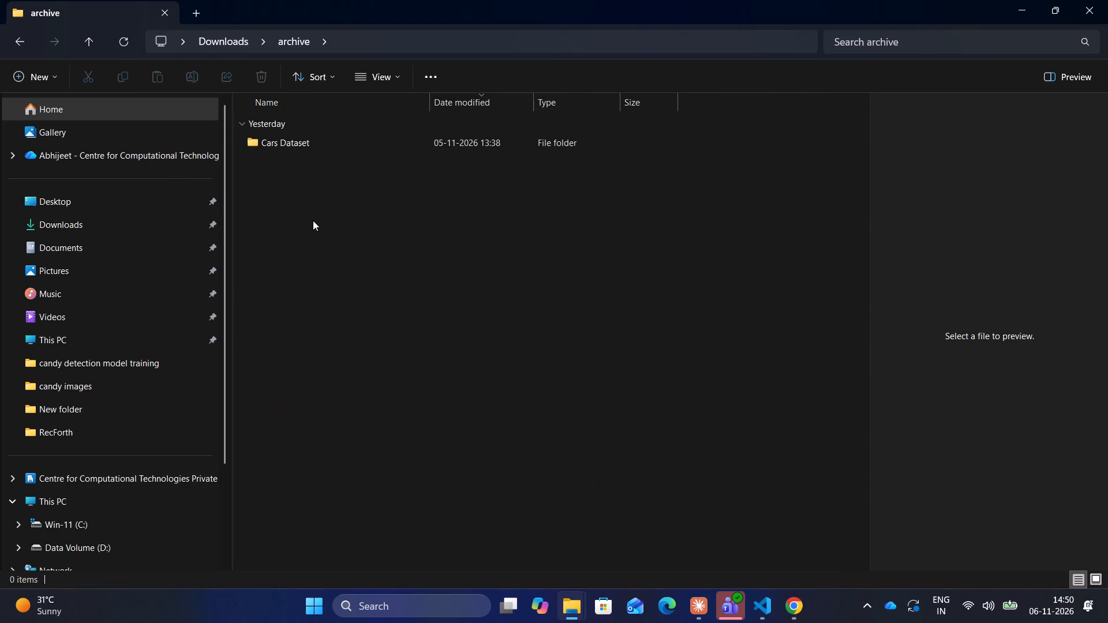
pyautogui.doubleClick(301, 144)
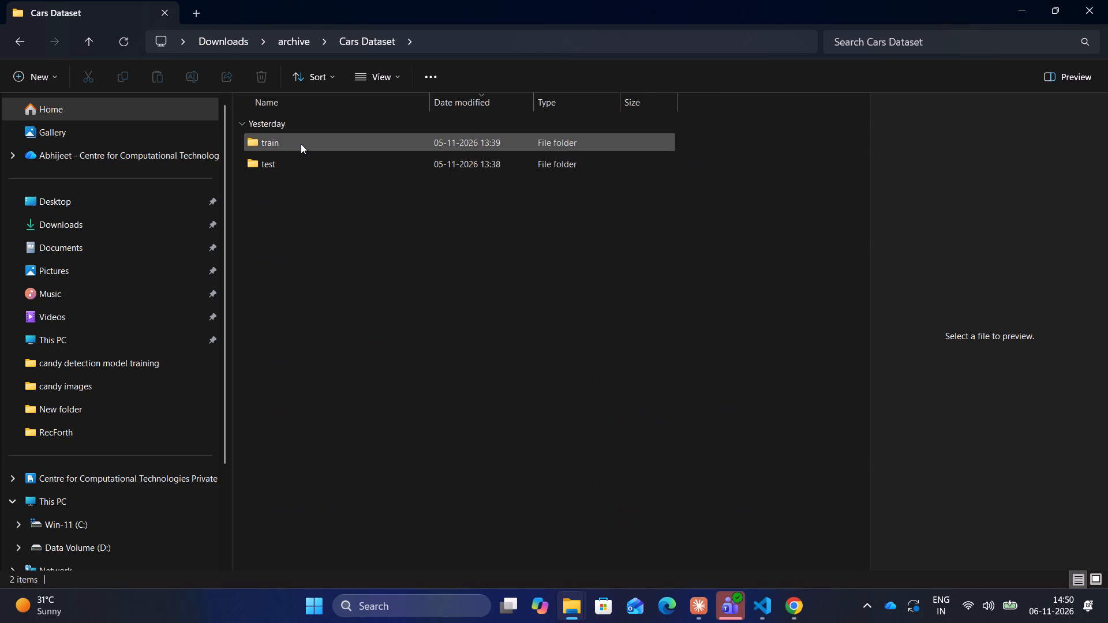
pyautogui.click(354, 246)
pyautogui.doubleClick(300, 146)
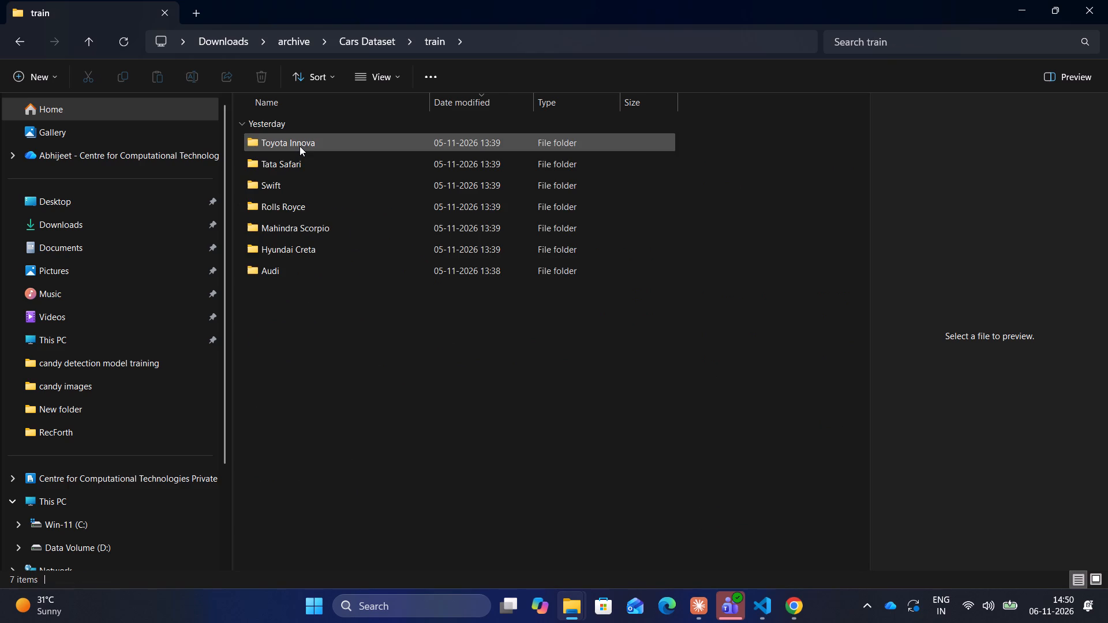
pyautogui.moveTo(536, 379); pyautogui.dragTo(297, 147)
pyautogui.click(501, 475)
pyautogui.click(20, 44)
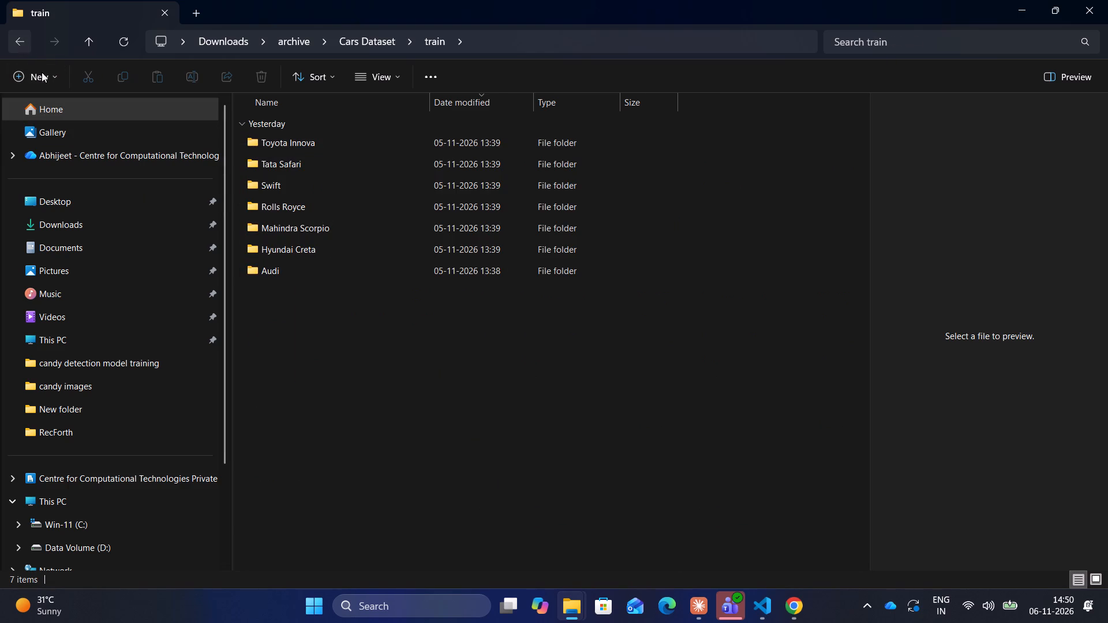
# Check the properties of the train folder in Cars Dataset.
pyautogui.rightClick(285, 139)
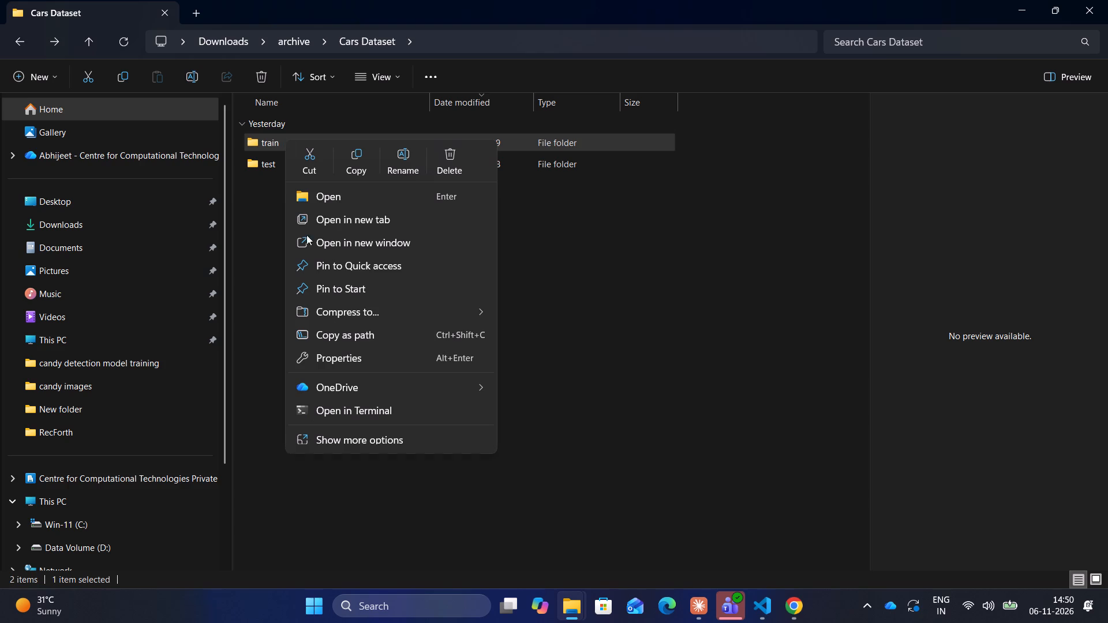
pyautogui.click(364, 358)
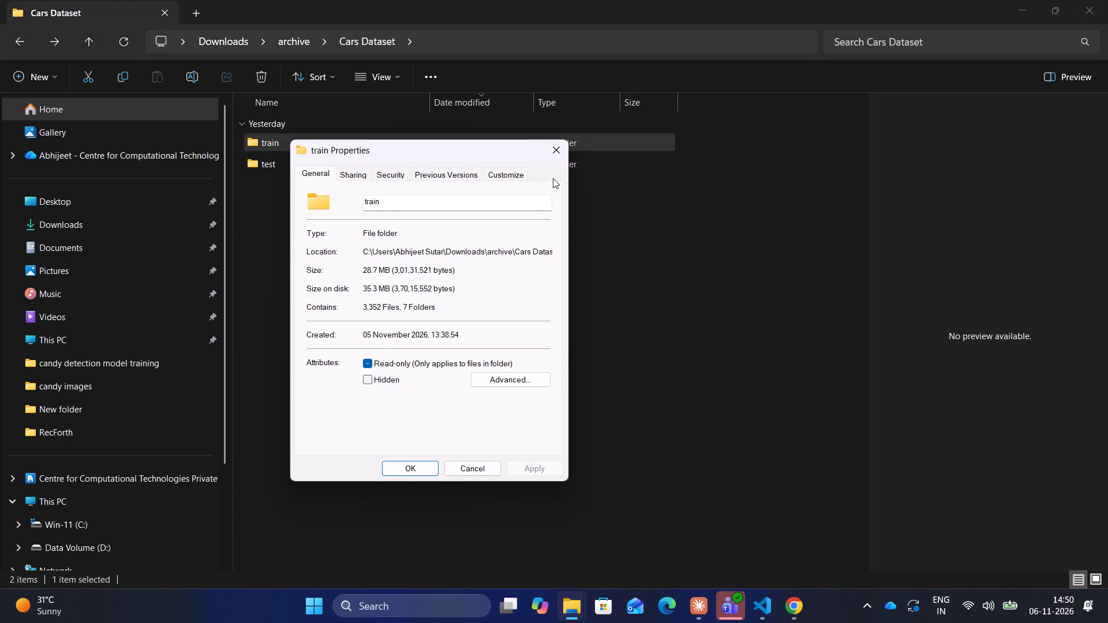
pyautogui.click(556, 151)
# Move the train folder from Cars Dataset into the car dretection folder inside computer vision on Data Volume (D:).
pyautogui.rightClick(283, 144)
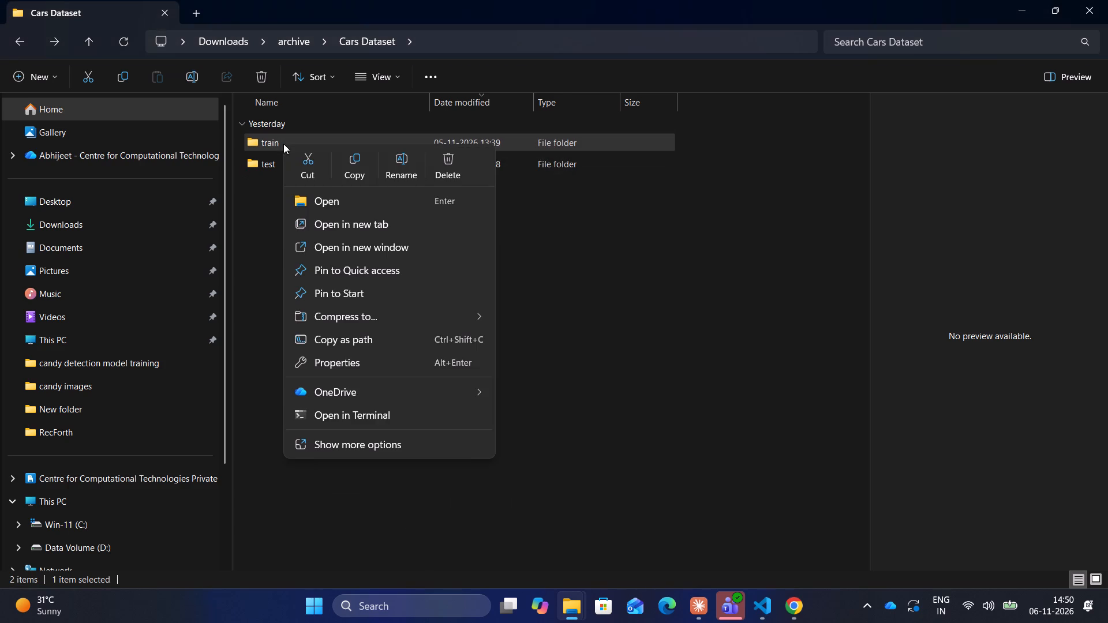
pyautogui.click(307, 162)
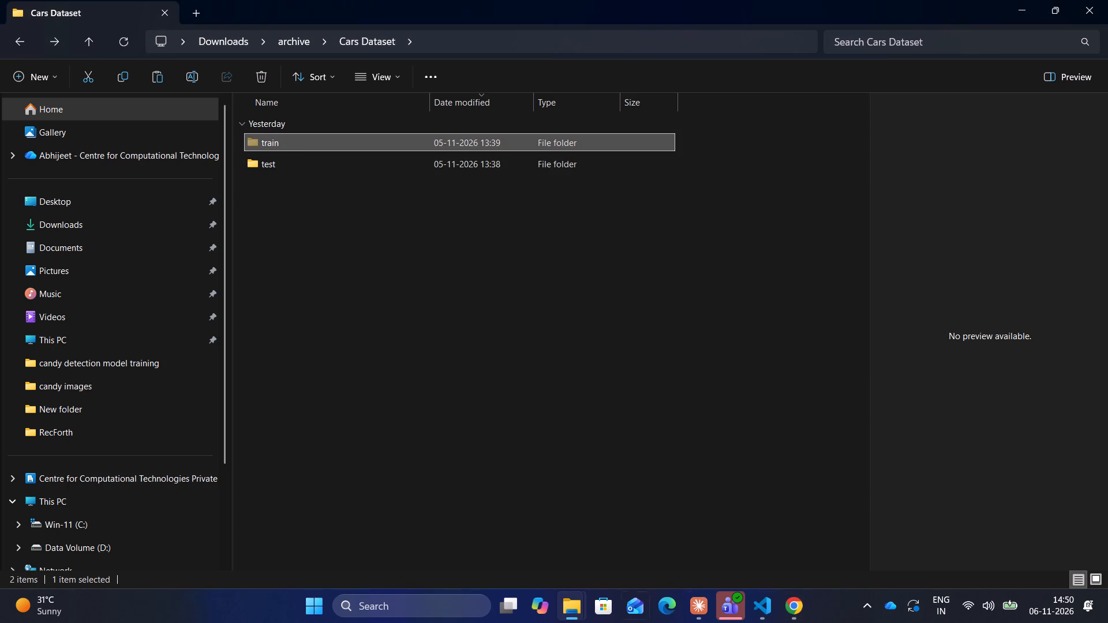
pyautogui.click(578, 613)
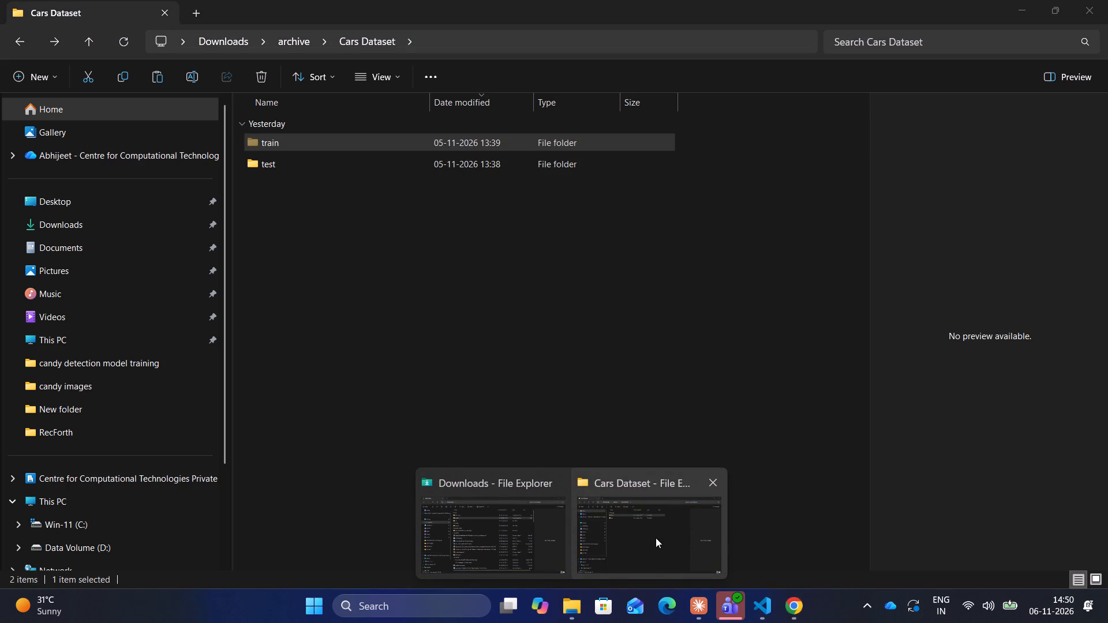
pyautogui.click(624, 528)
pyautogui.click(360, 291)
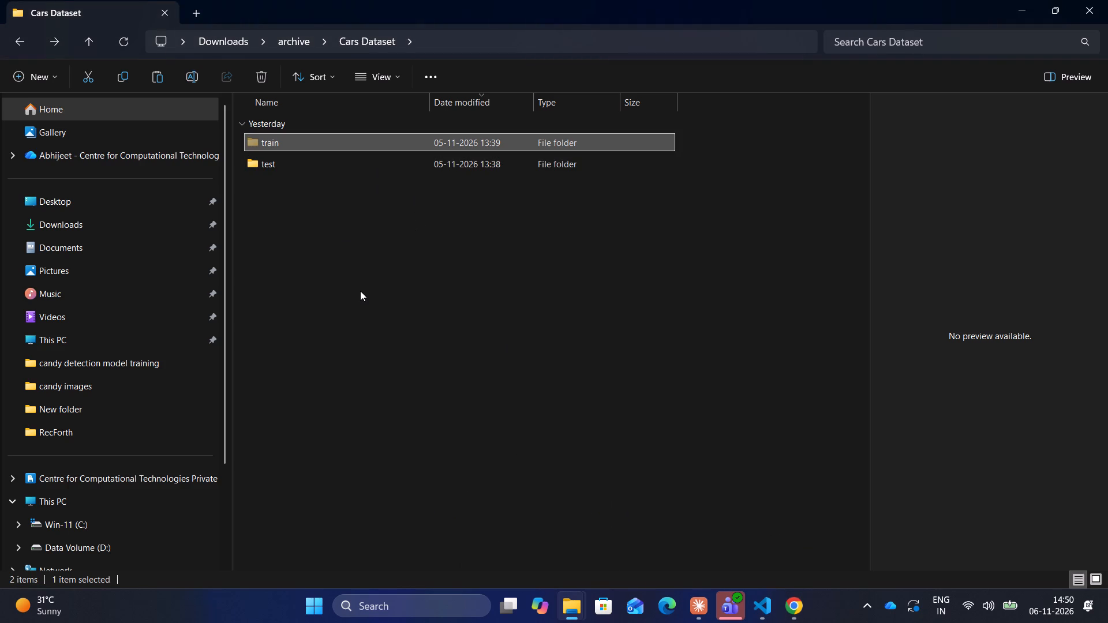
pyautogui.click(99, 545)
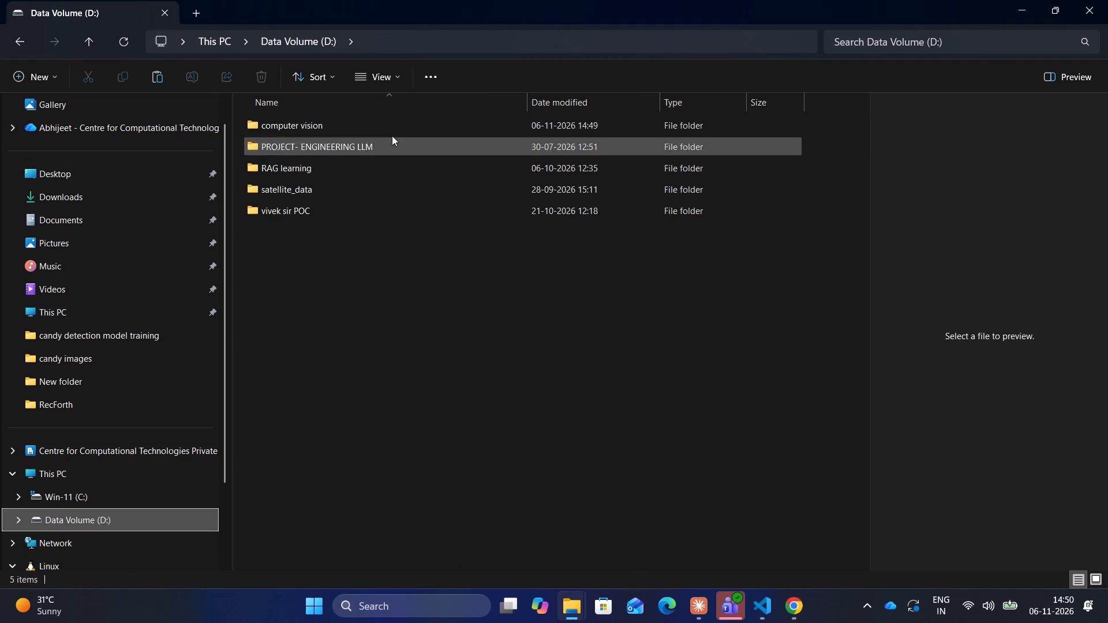
pyautogui.doubleClick(308, 128)
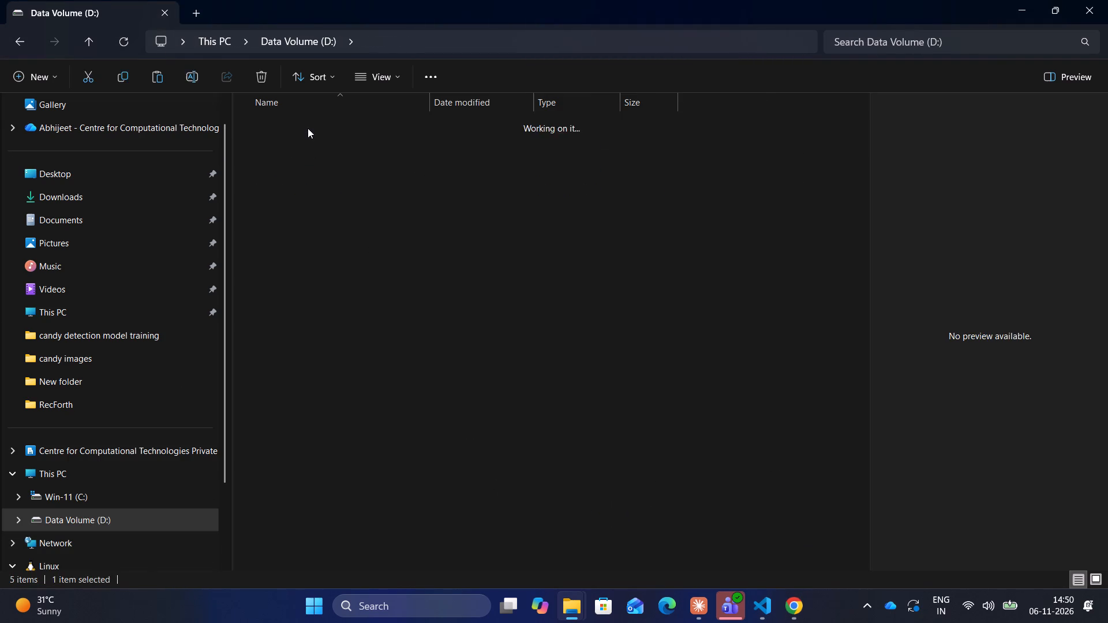
pyautogui.doubleClick(291, 146)
pyautogui.rightClick(337, 274)
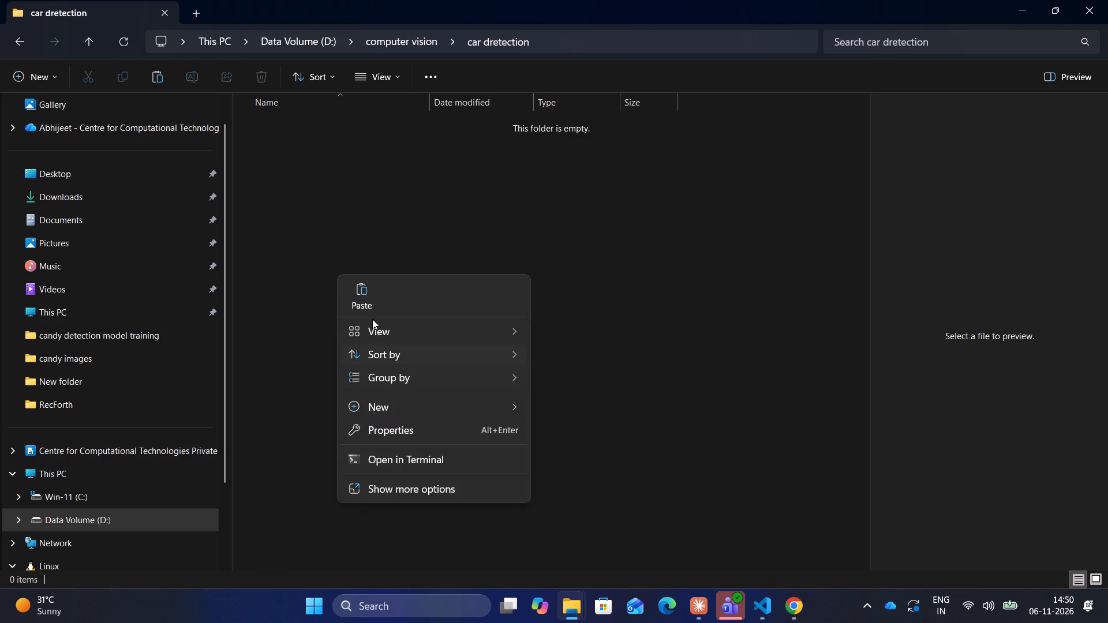
pyautogui.click(360, 292)
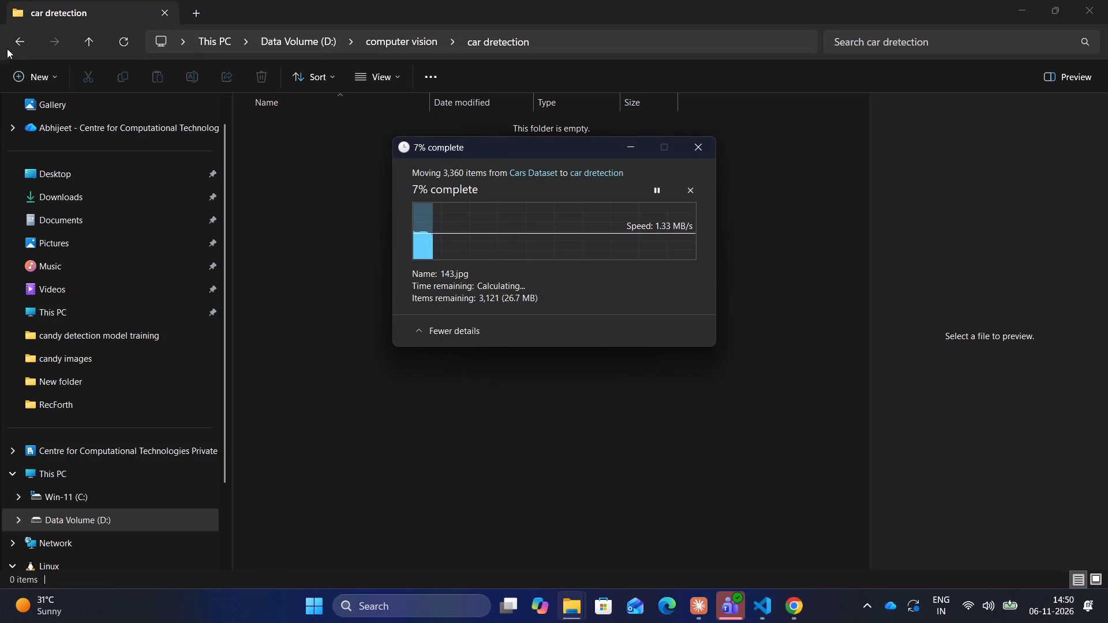
# Rename the car dretection folder in computer vision as "car detection".
pyautogui.click(21, 40)
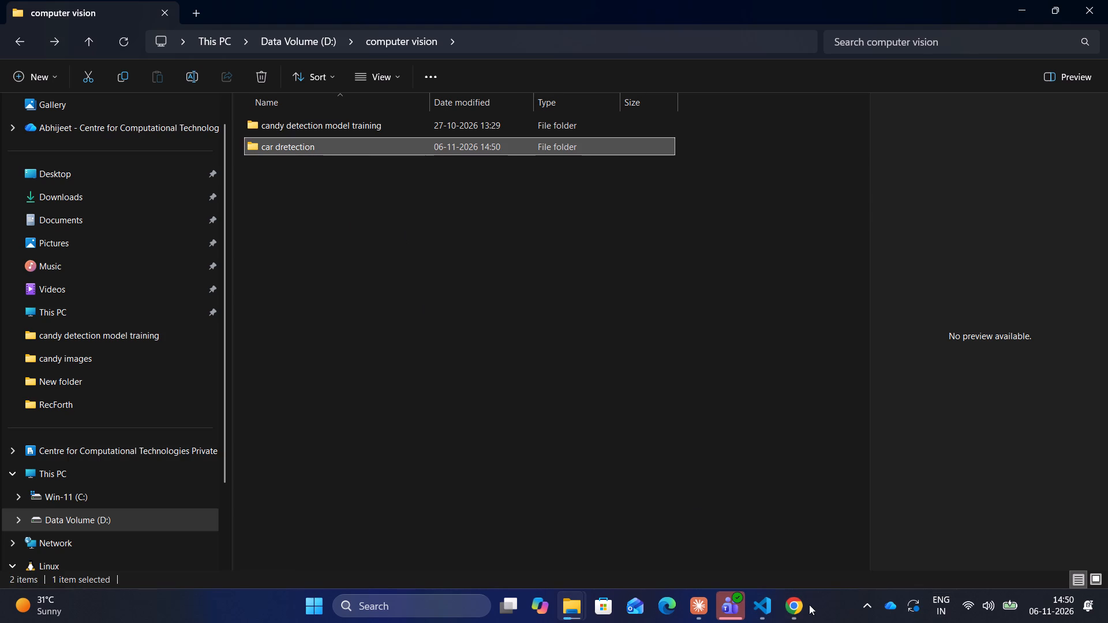
pyautogui.click(790, 607)
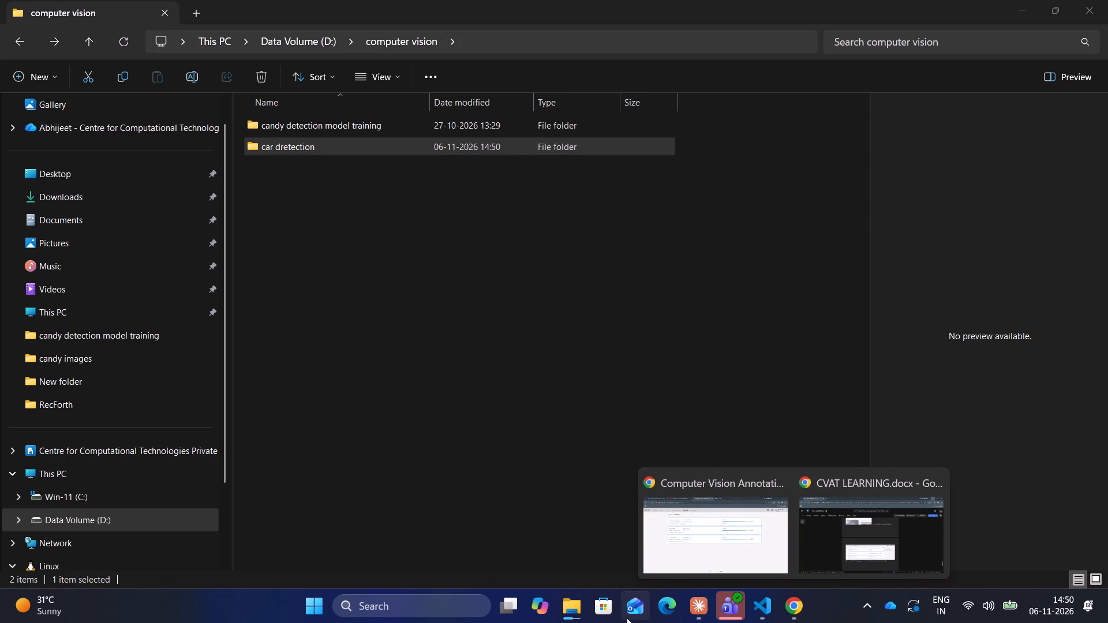
pyautogui.click(569, 613)
pyautogui.click(747, 502)
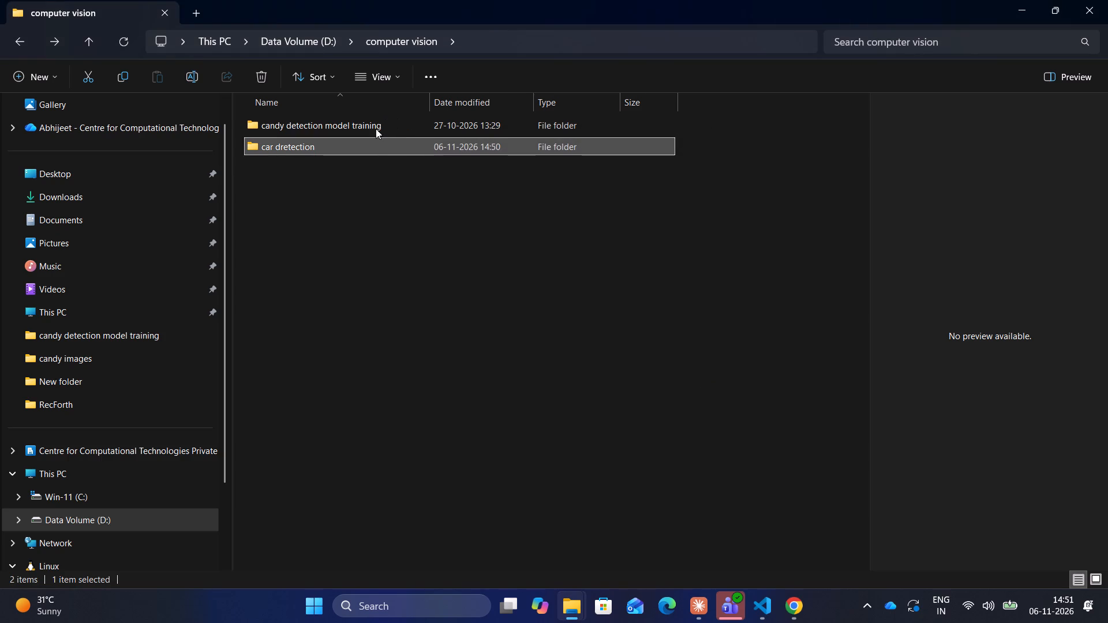
pyautogui.click(338, 219)
pyautogui.click(302, 147)
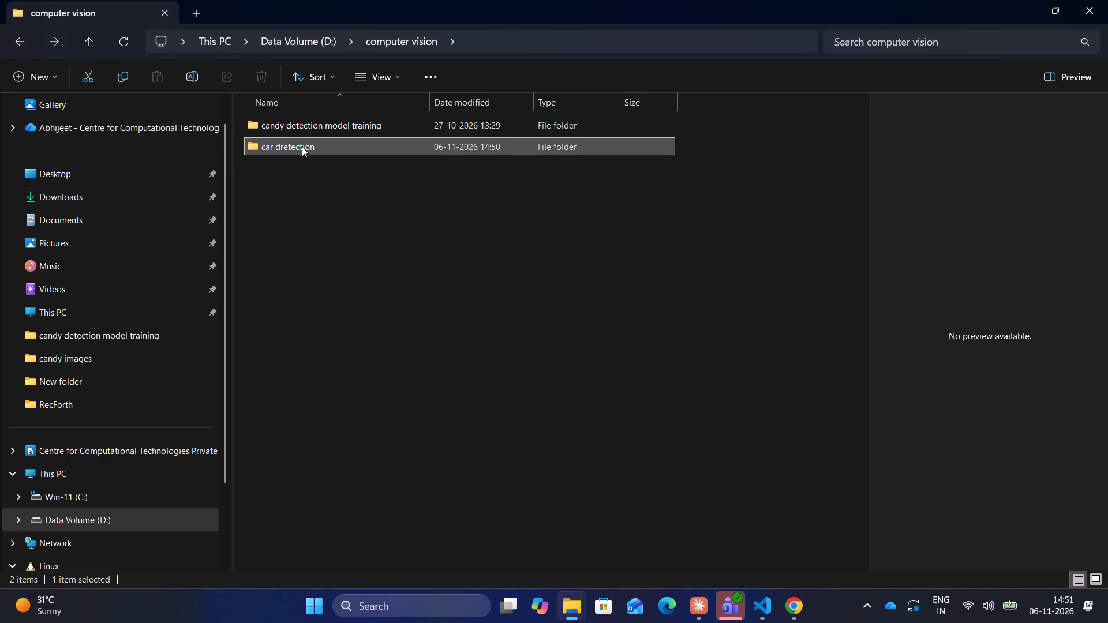
pyautogui.click(302, 147)
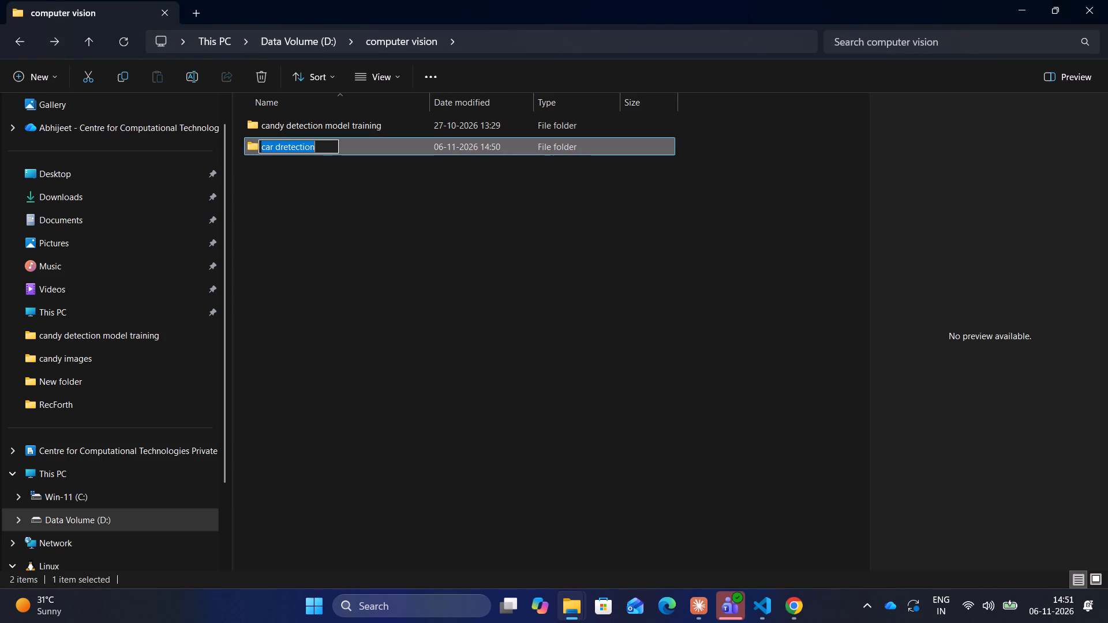
pyautogui.click(285, 144)
pyautogui.press('BackSpace')
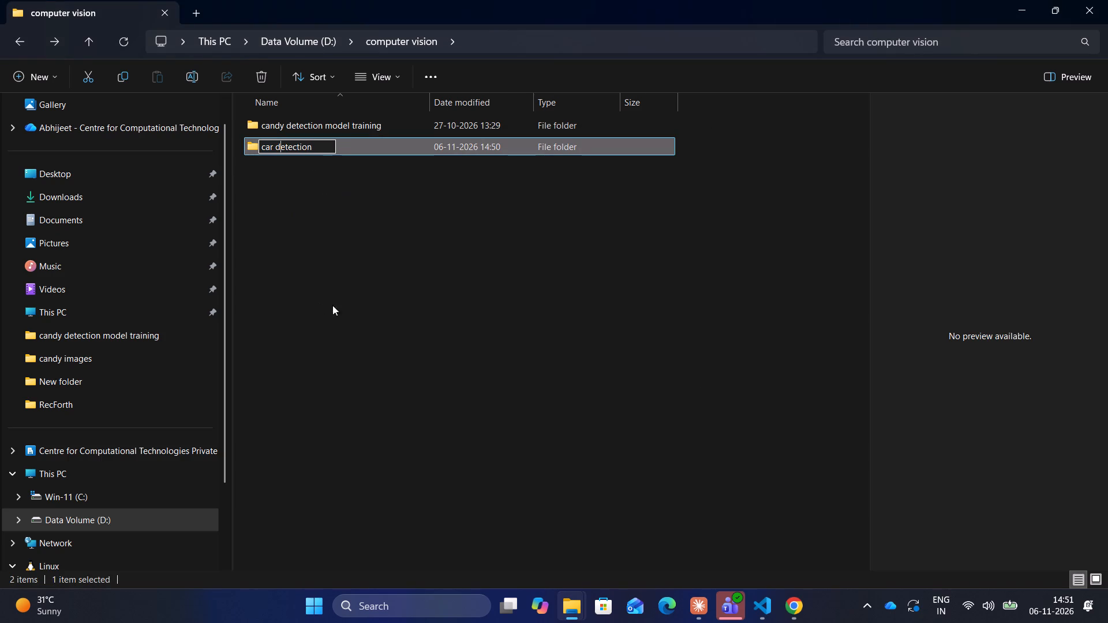
pyautogui.click(434, 247)
pyautogui.click(583, 394)
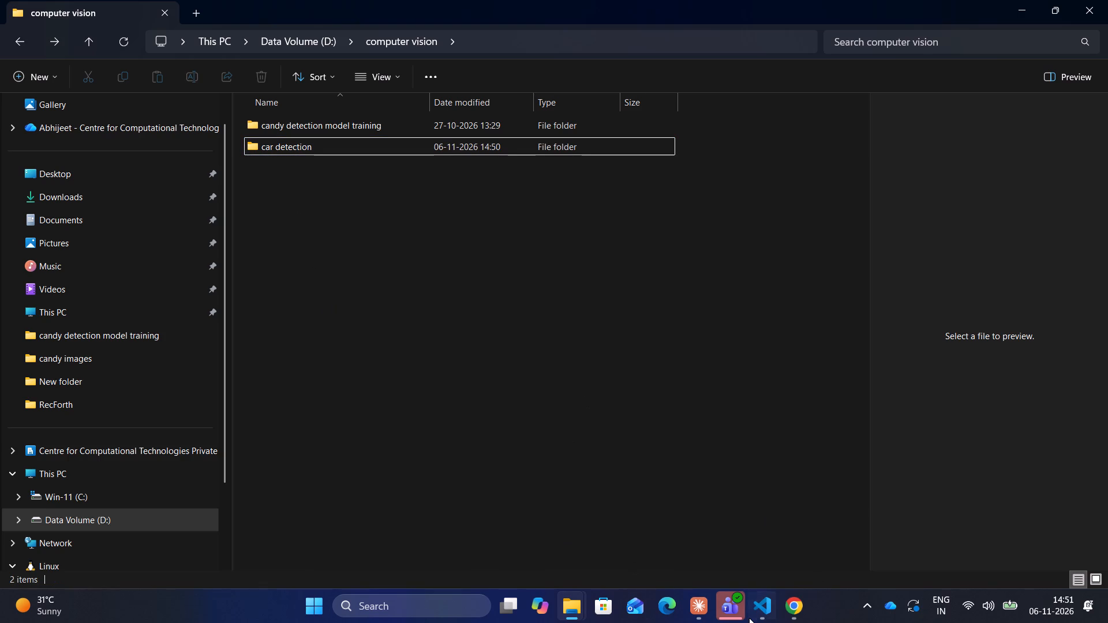
# Switch to the CVAT window in Chrome and return from the Requests page to the annotation view of job 4701627.
pyautogui.click(783, 610)
pyautogui.click(721, 539)
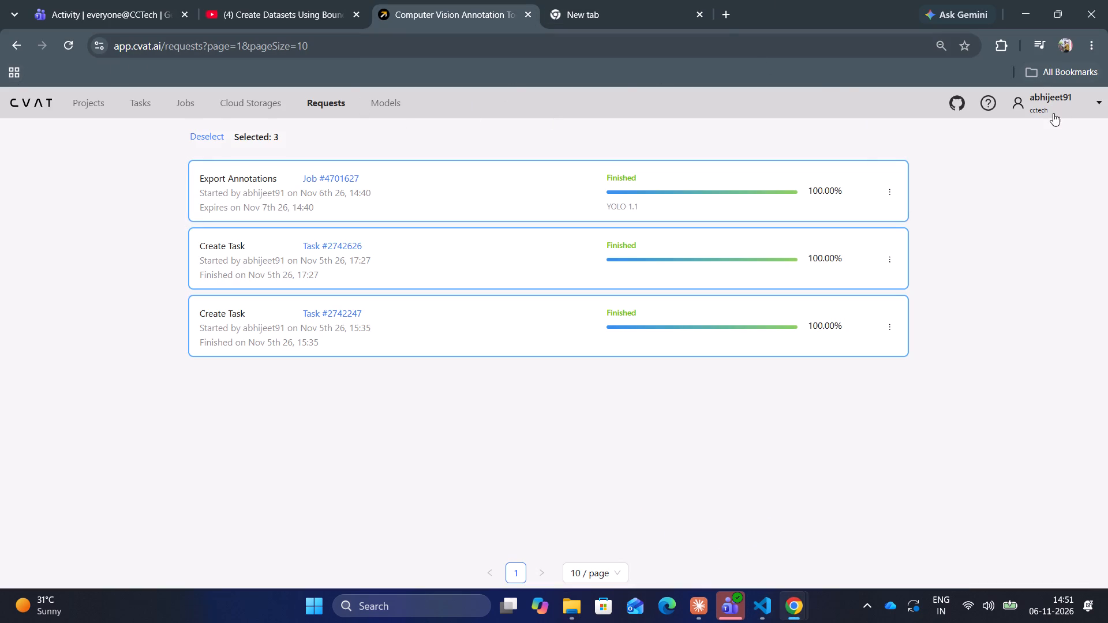
pyautogui.click(21, 102)
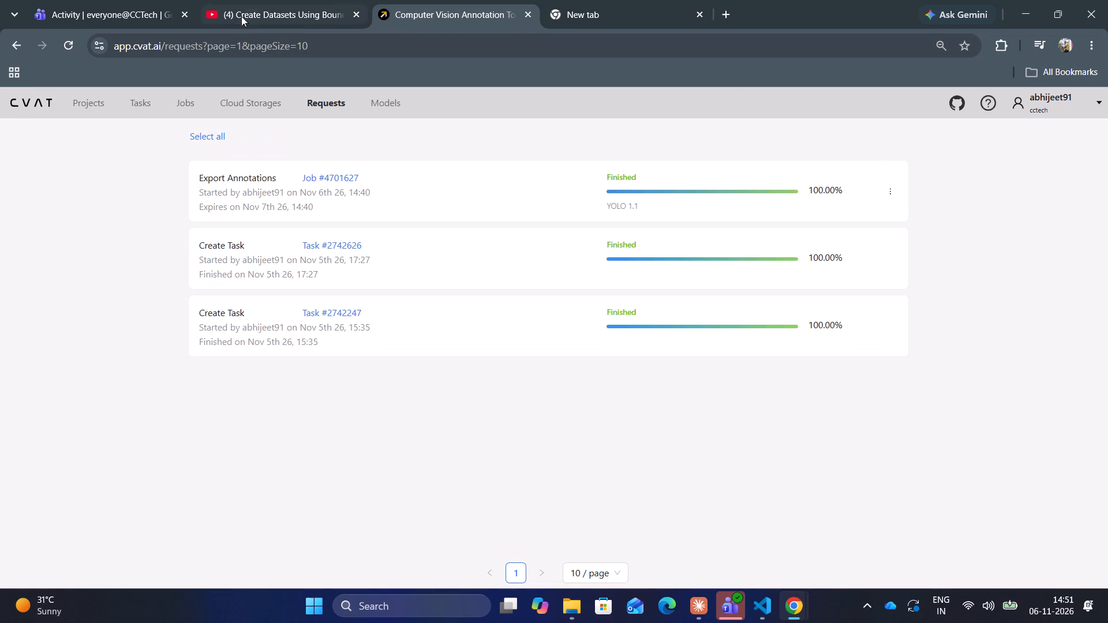
pyautogui.click(21, 43)
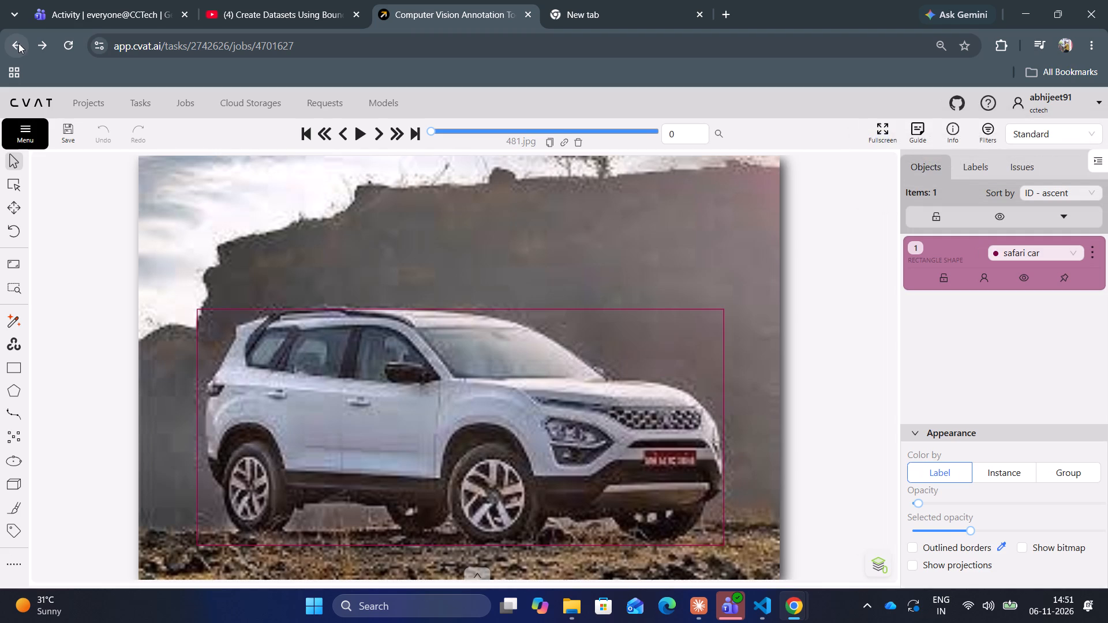
pyautogui.click(833, 324)
# Review the organization options of the CVAT account and choose the cctech organization.
pyautogui.click(1066, 99)
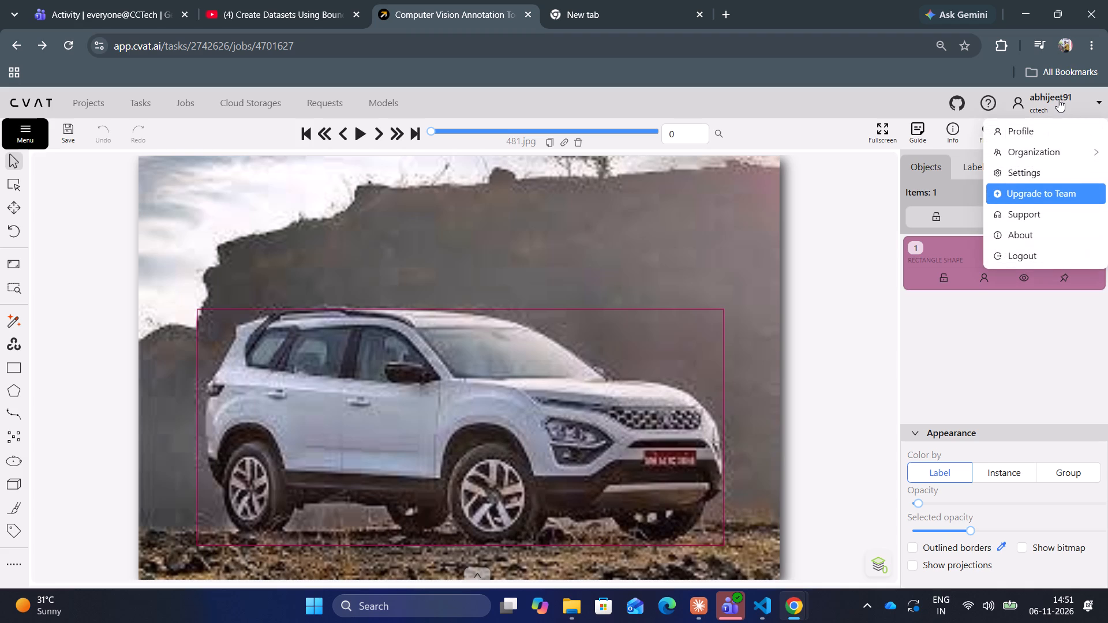
pyautogui.click(1039, 149)
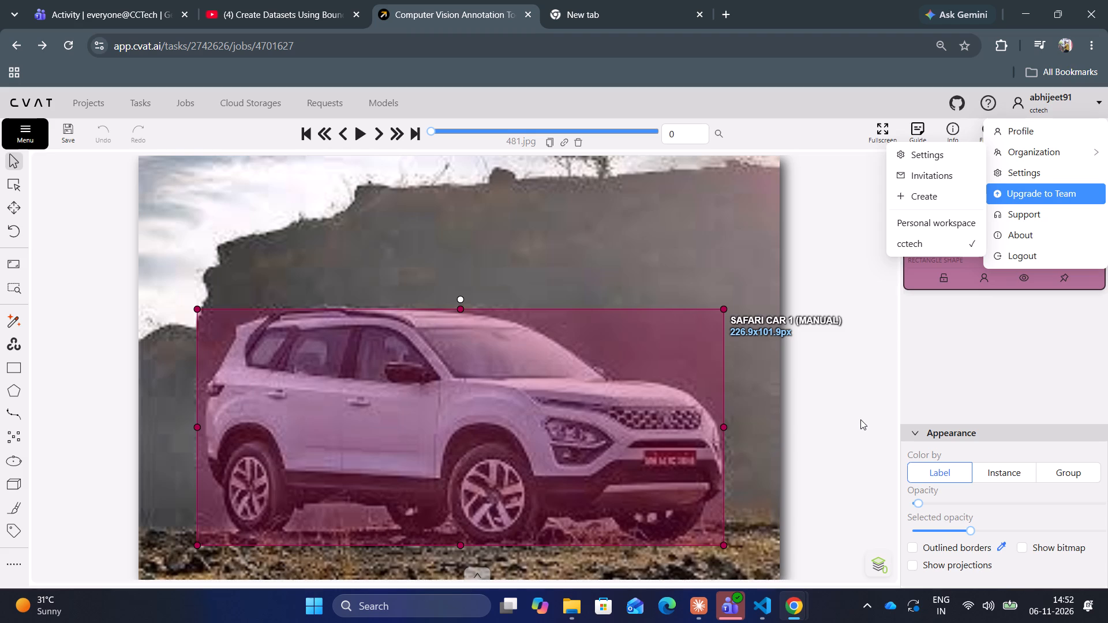
pyautogui.click(832, 418)
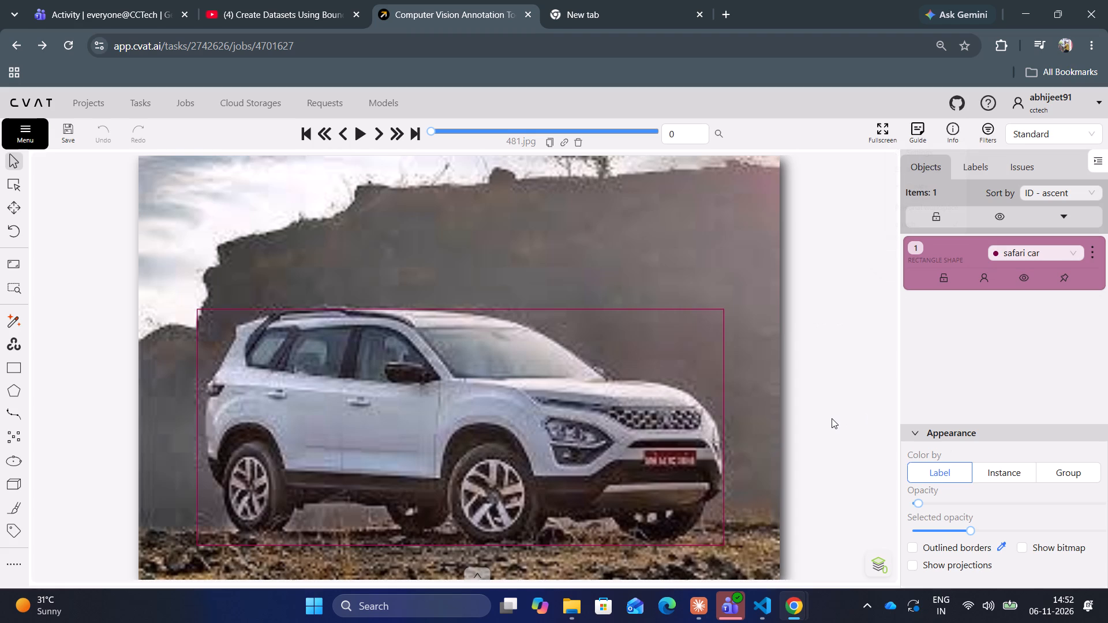
pyautogui.click(1067, 110)
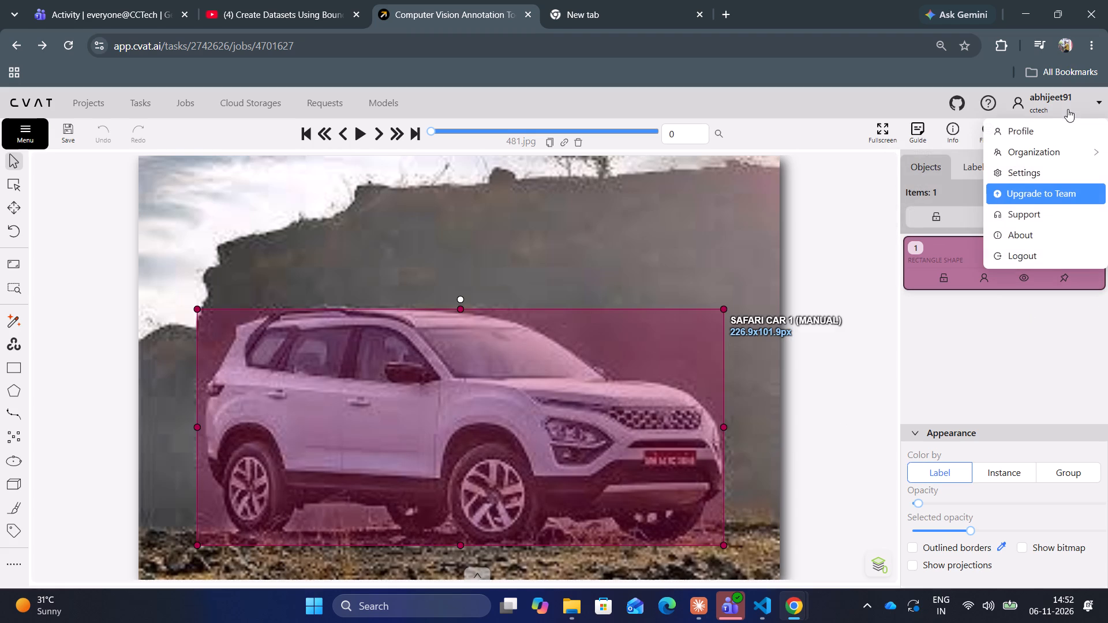
pyautogui.click(1047, 155)
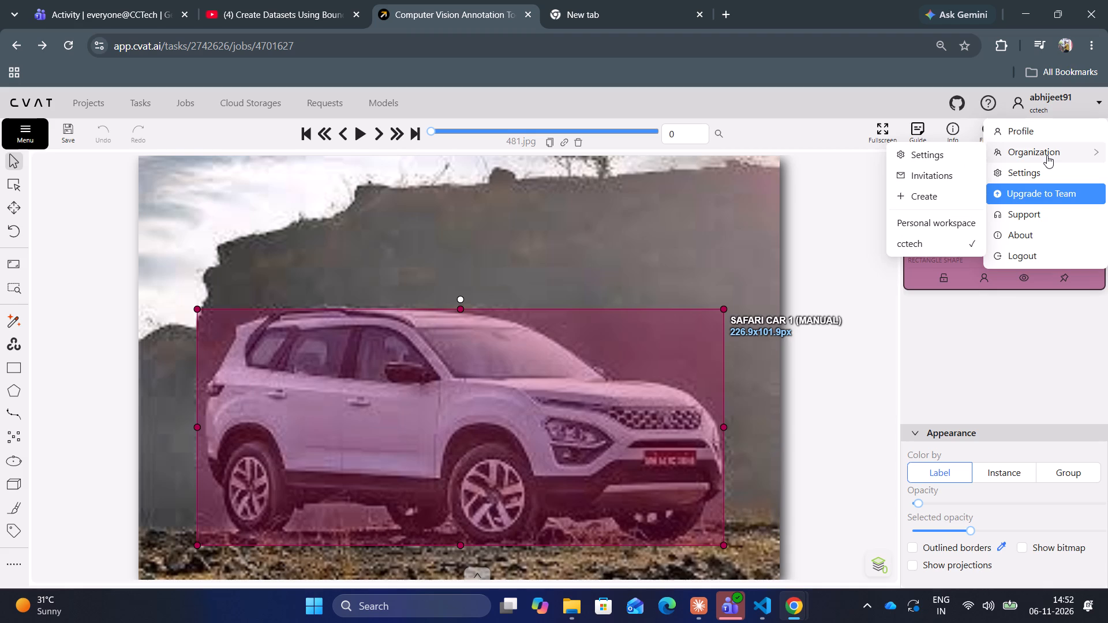
pyautogui.click(926, 239)
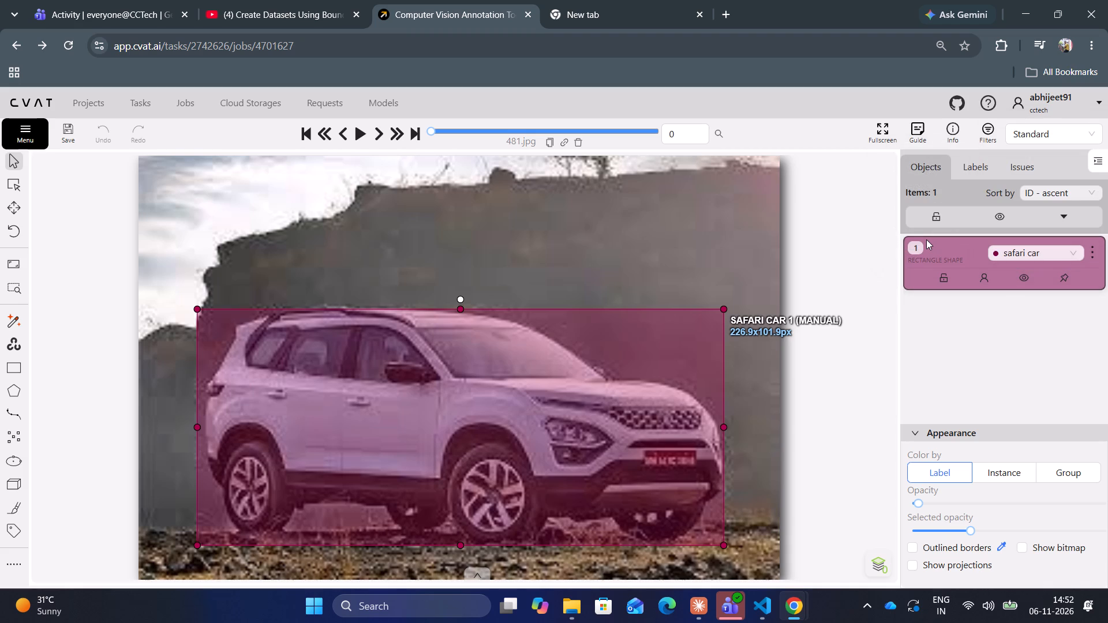
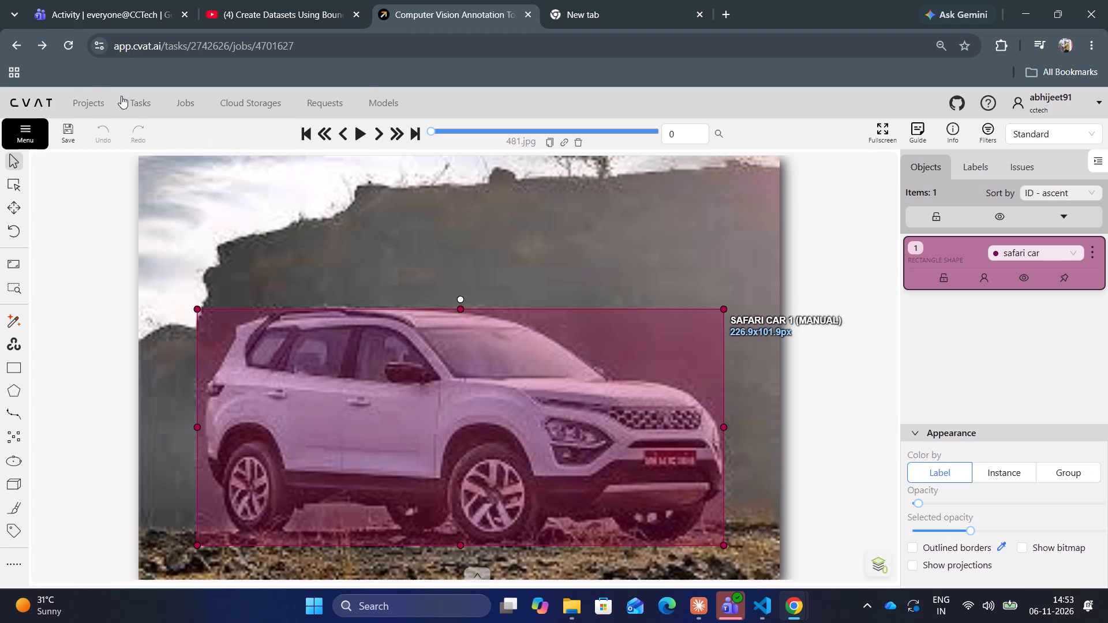
# Go to the projects list and look through the account's organization choices and the project creation options.
pyautogui.click(84, 101)
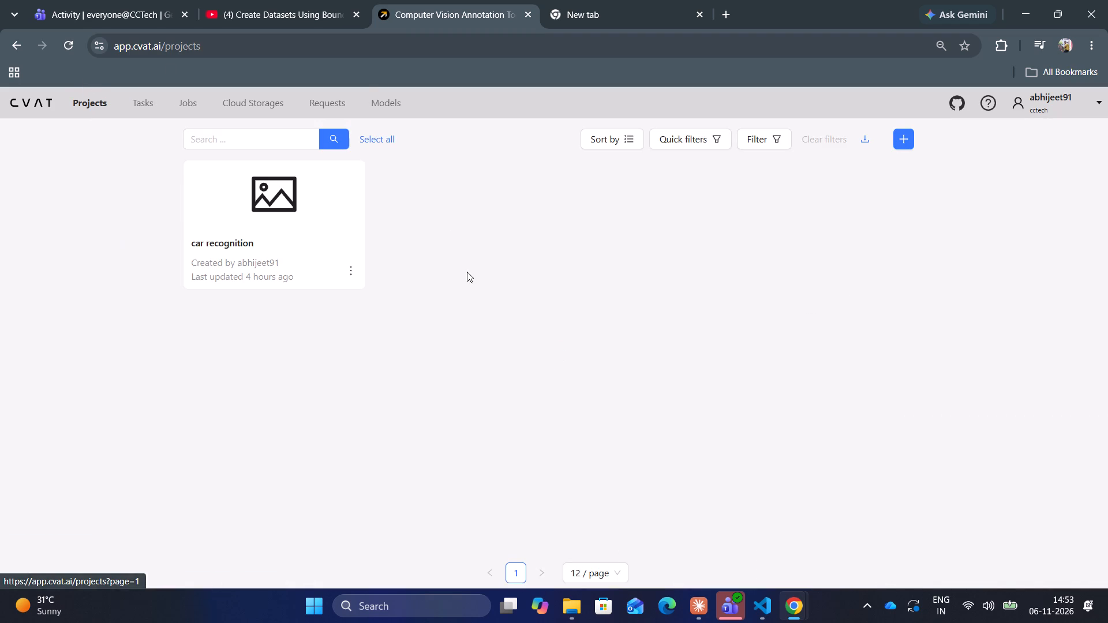
pyautogui.click(1055, 109)
pyautogui.click(1030, 151)
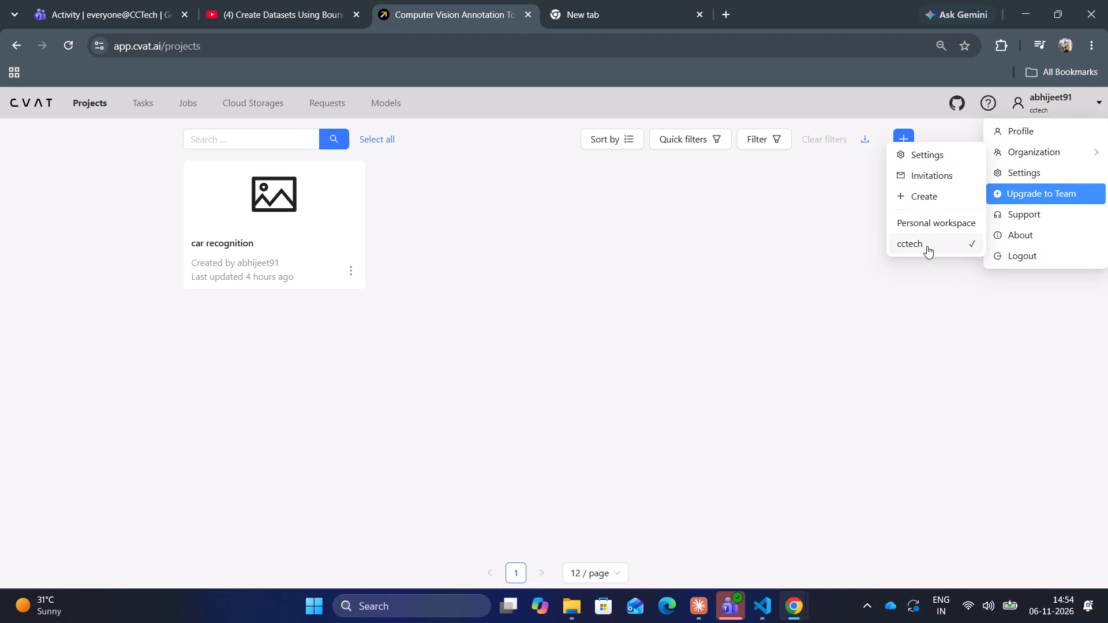
pyautogui.click(953, 335)
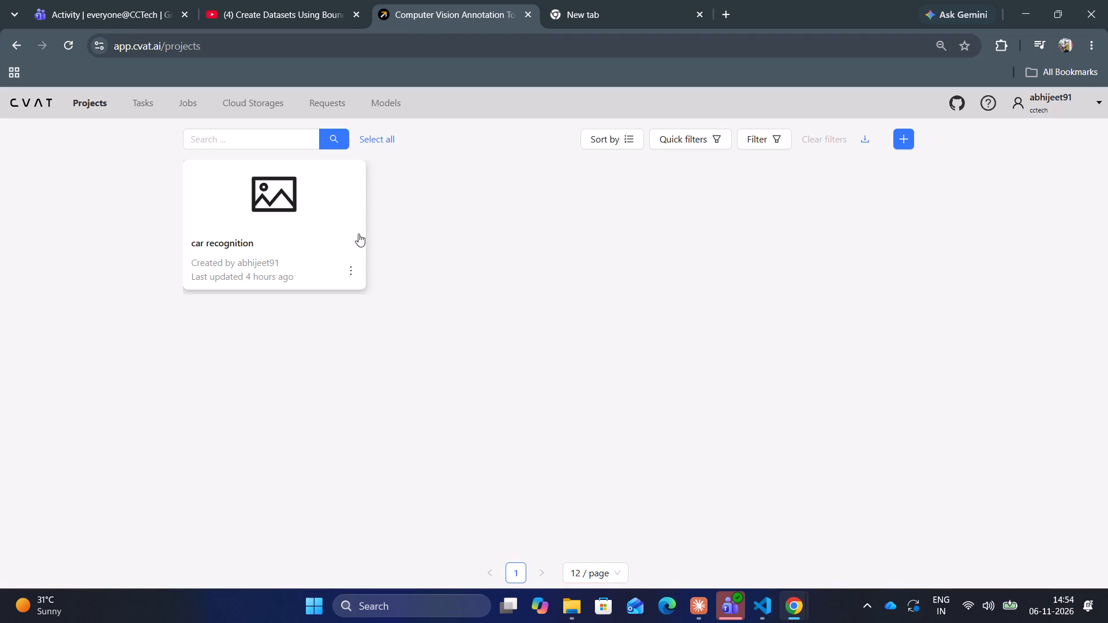
pyautogui.click(908, 136)
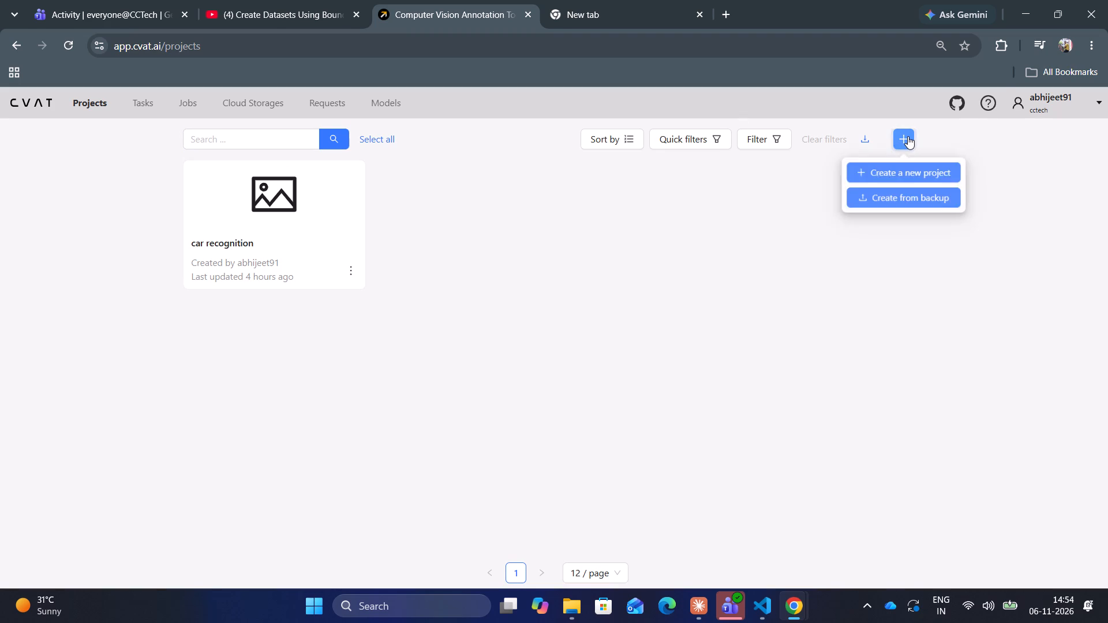
pyautogui.click(488, 272)
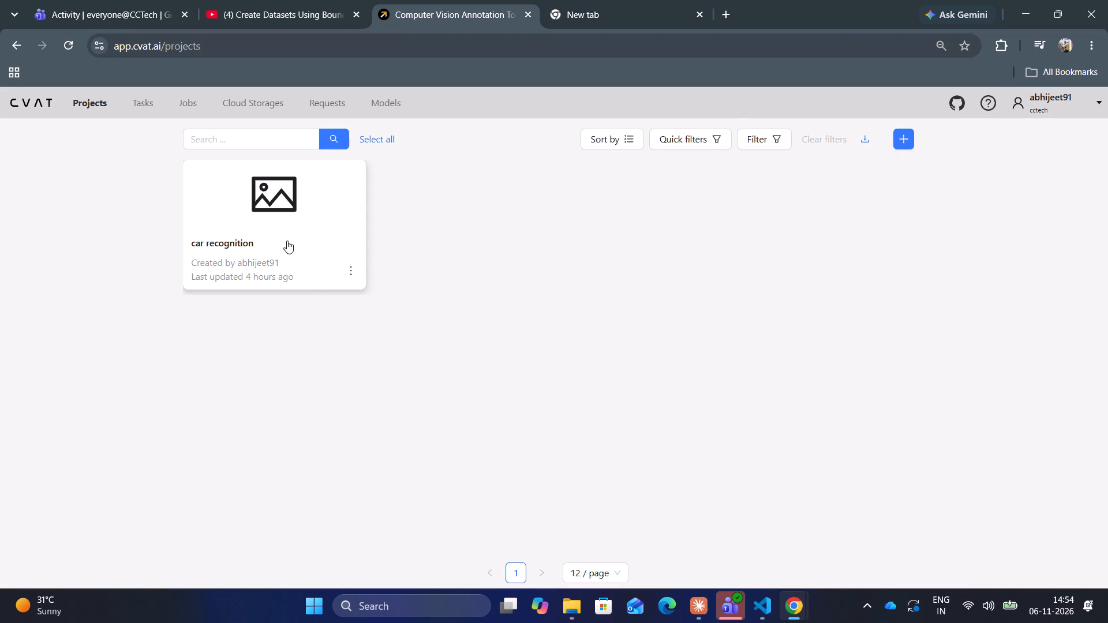
# Open the car recognition project and start a new task in it named "car3".
pyautogui.click(287, 241)
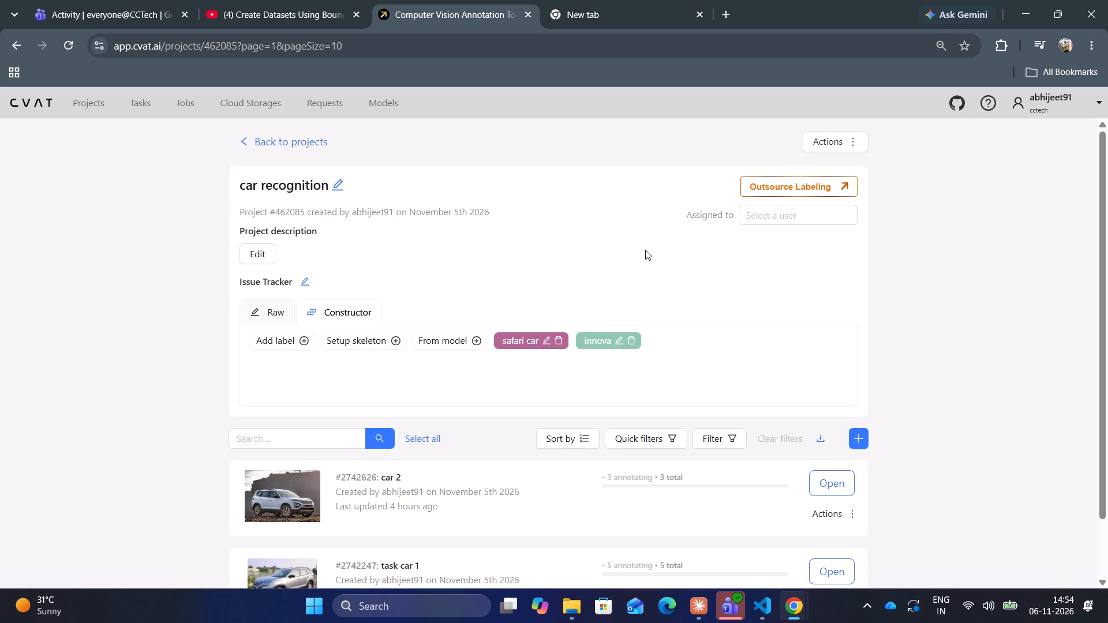
pyautogui.scroll(-3, 555, 278)
pyautogui.scroll(-1, 506, 311)
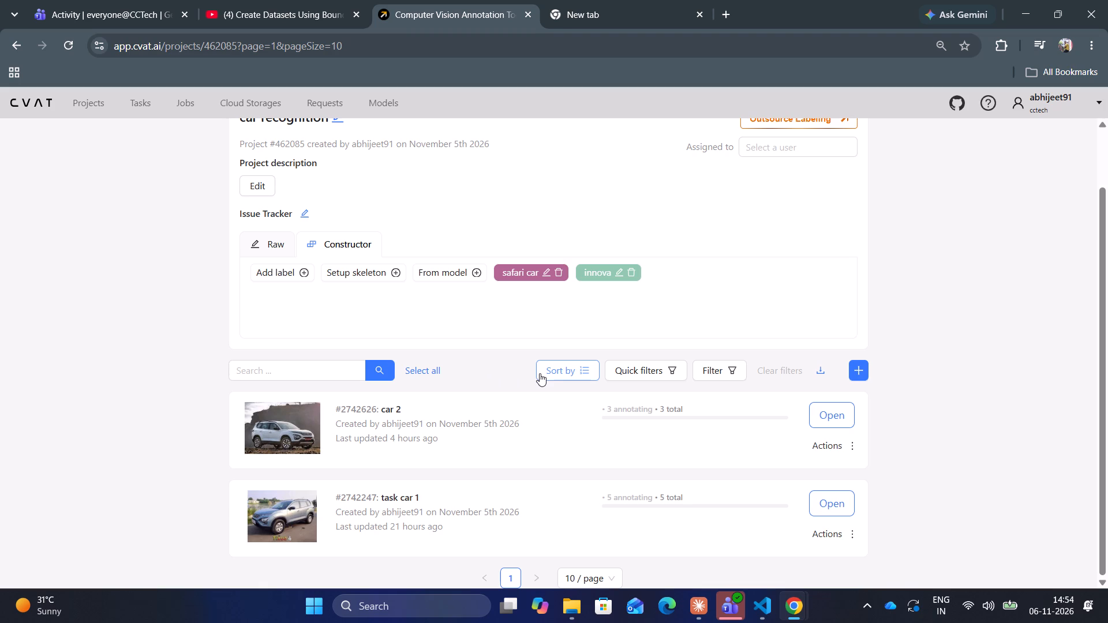
pyautogui.scroll(3, 305, 328)
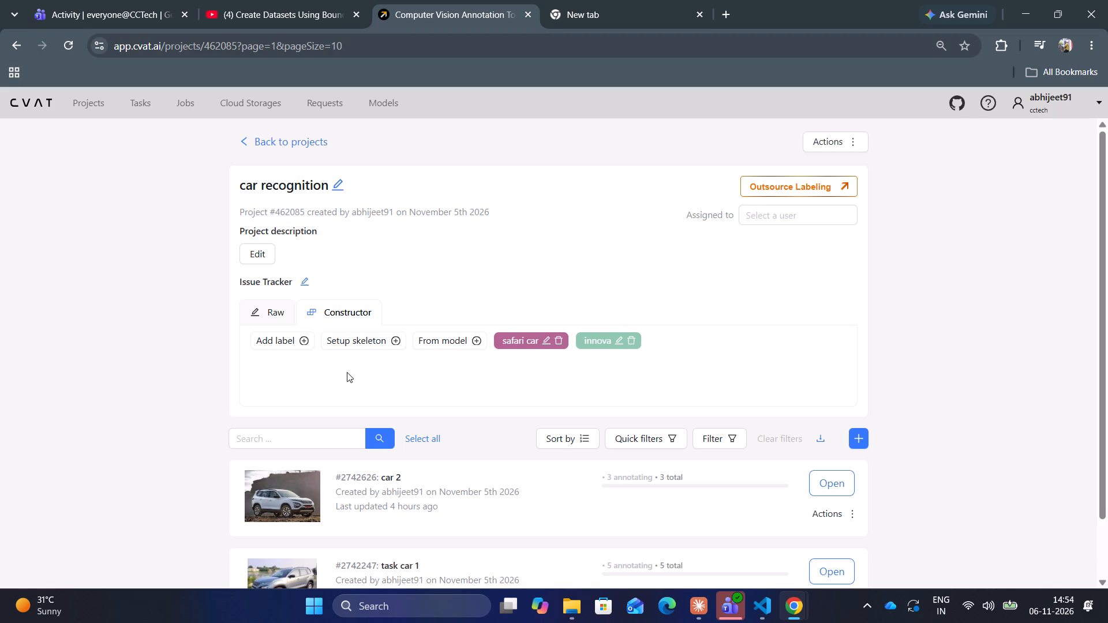
pyautogui.scroll(-1, 302, 344)
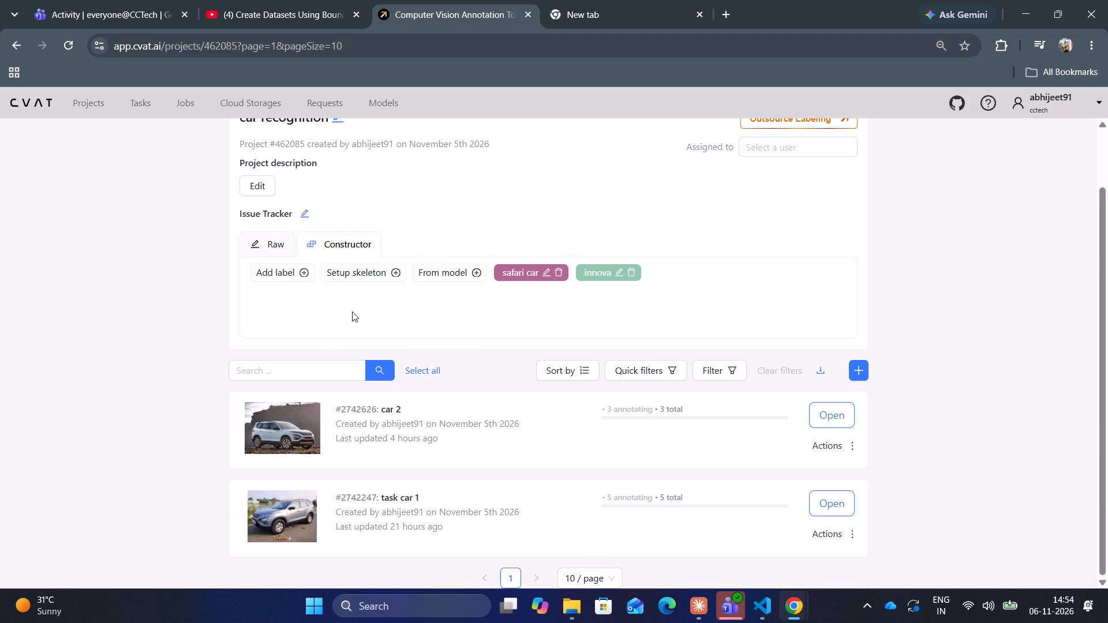
pyautogui.click(863, 369)
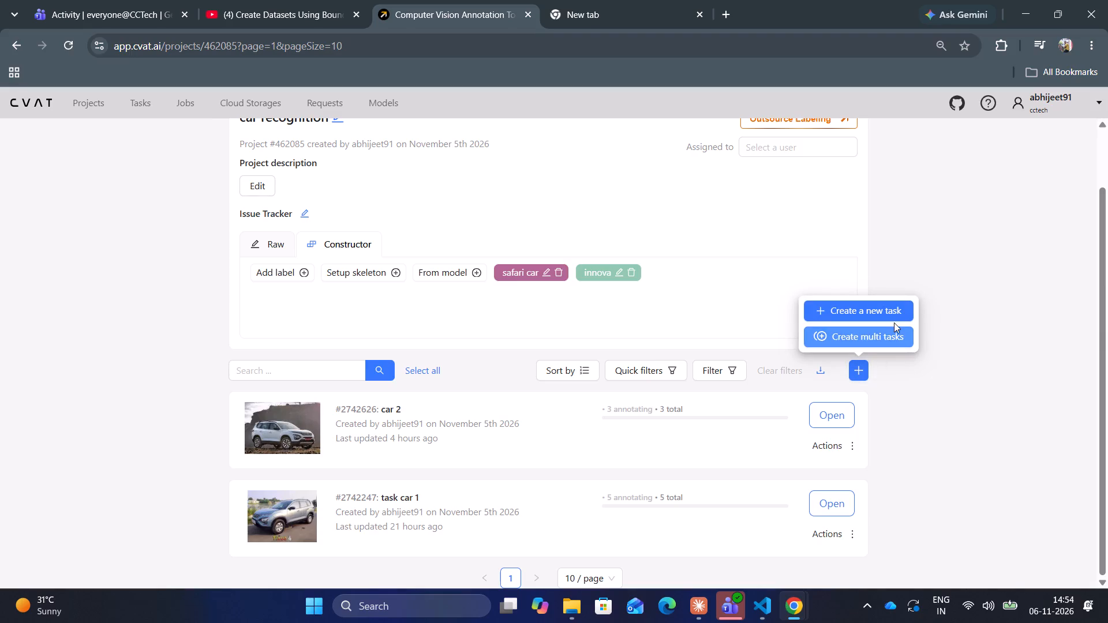
pyautogui.click(864, 311)
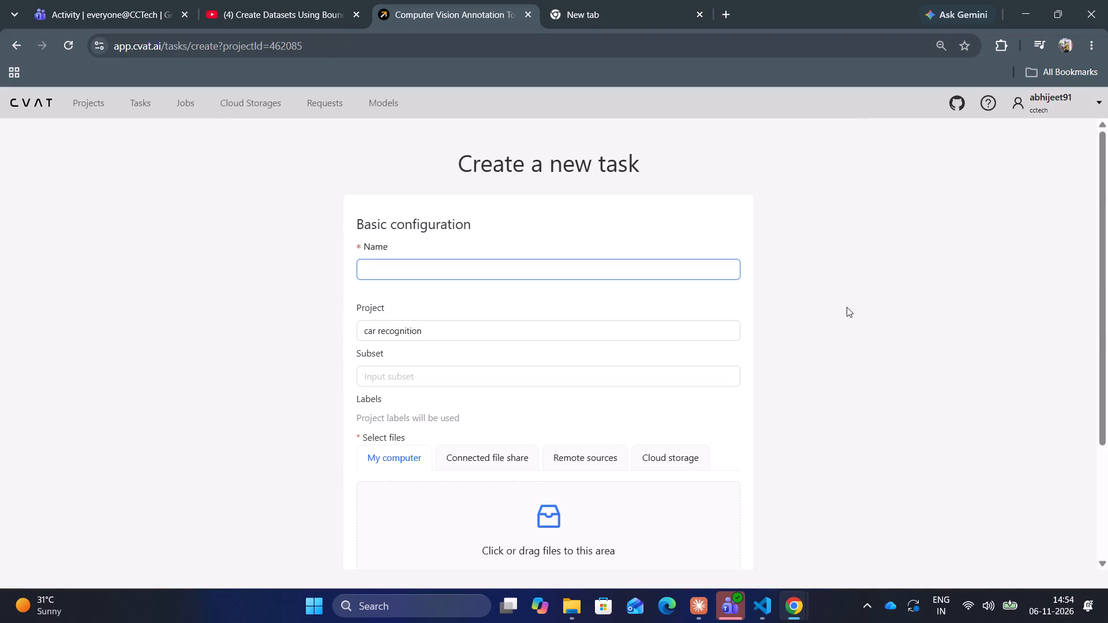
pyautogui.press('c')
pyautogui.write('ar3')
# Add a block of 32 images spanning 72.jpg to 120.jpg from computer vision > car detection > train > Rolls Royce on D: to the task.
pyautogui.scroll(-1, 470, 411)
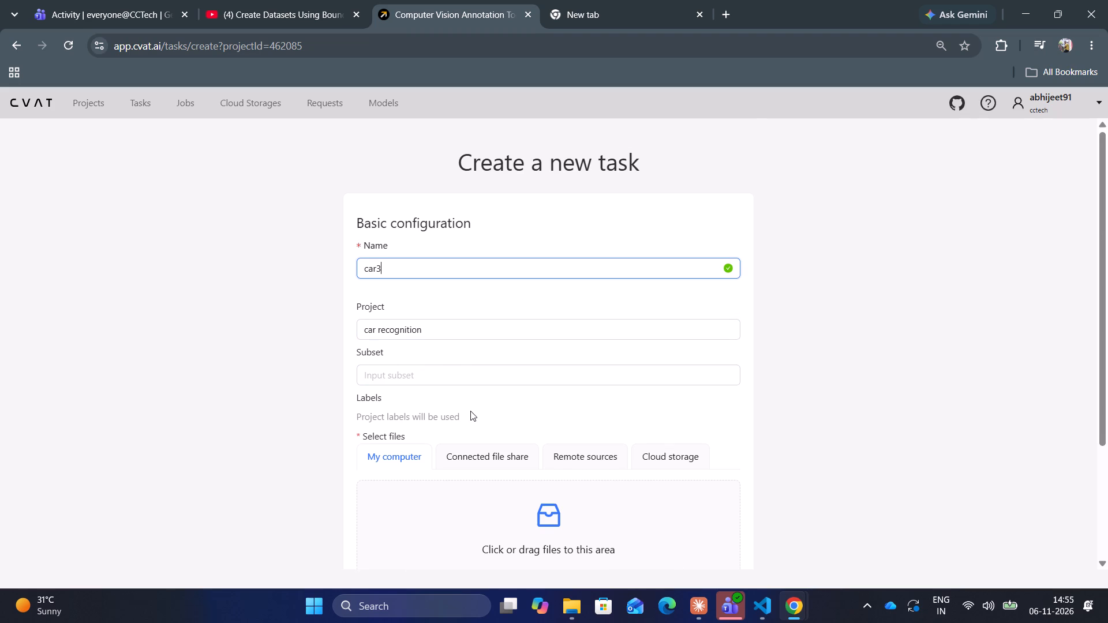
pyautogui.scroll(-1, 470, 411)
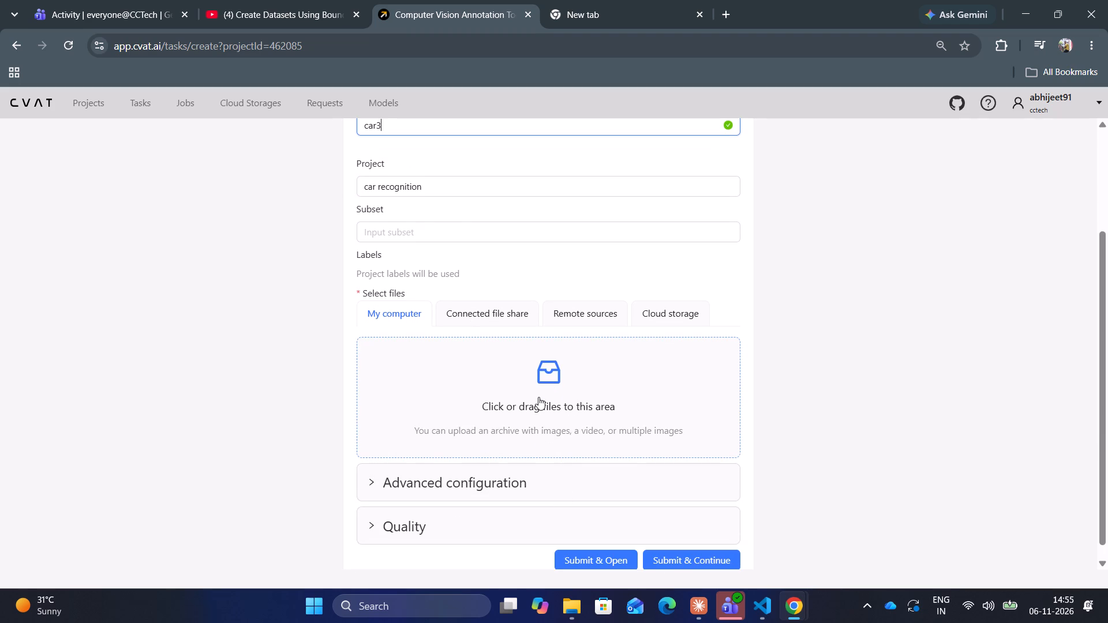
pyautogui.click(538, 397)
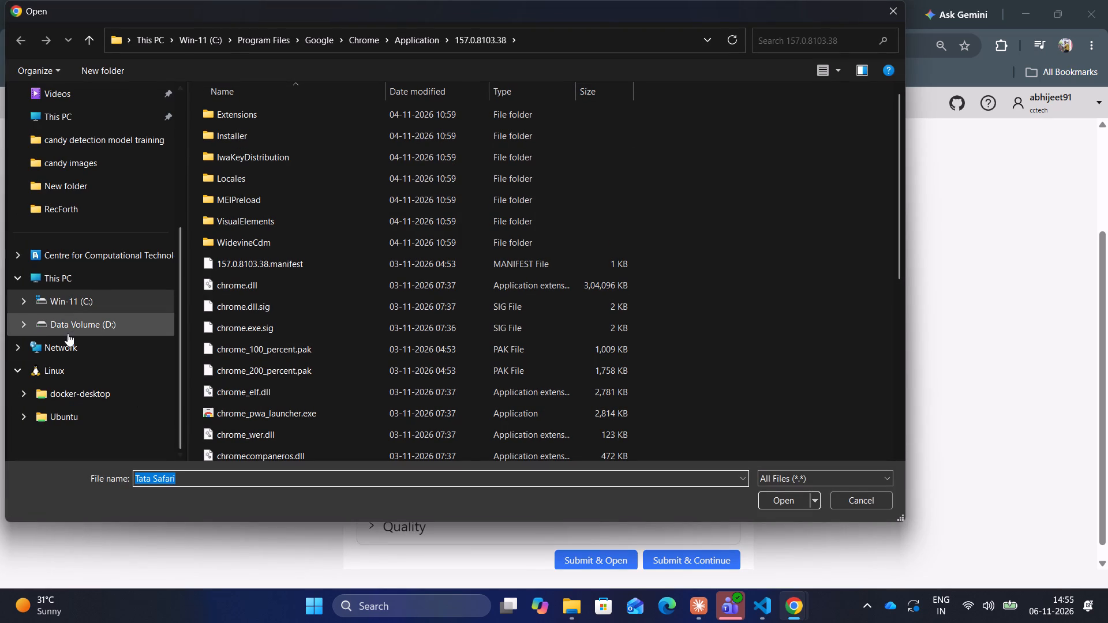
pyautogui.click(96, 322)
pyautogui.doubleClick(259, 119)
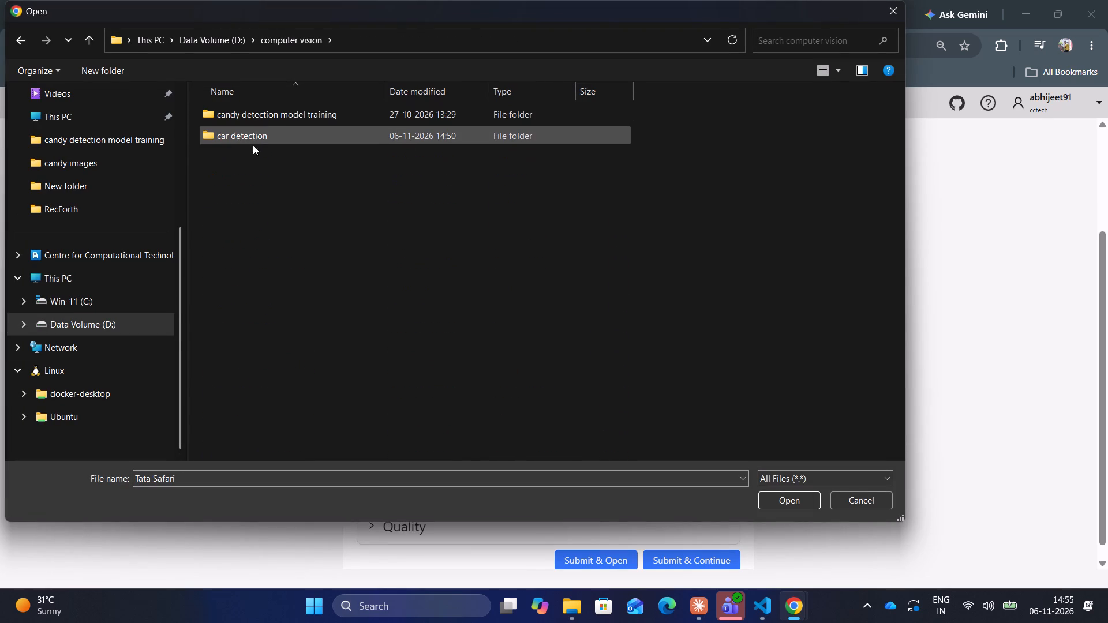
pyautogui.doubleClick(256, 133)
pyautogui.doubleClick(242, 106)
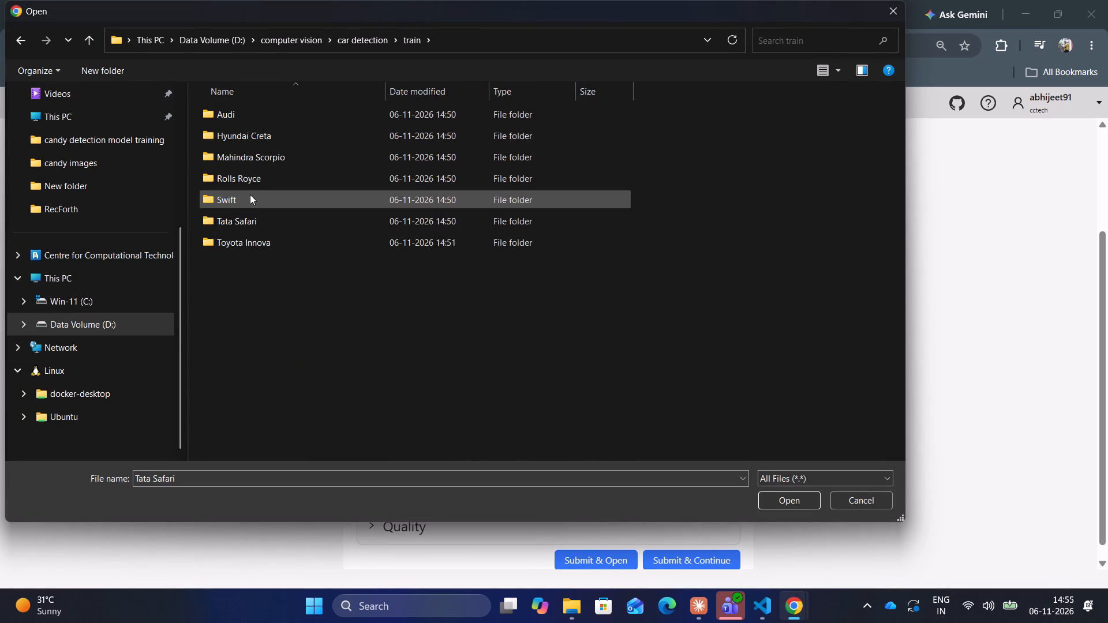
pyautogui.doubleClick(252, 180)
pyautogui.scroll(-2, 568, 310)
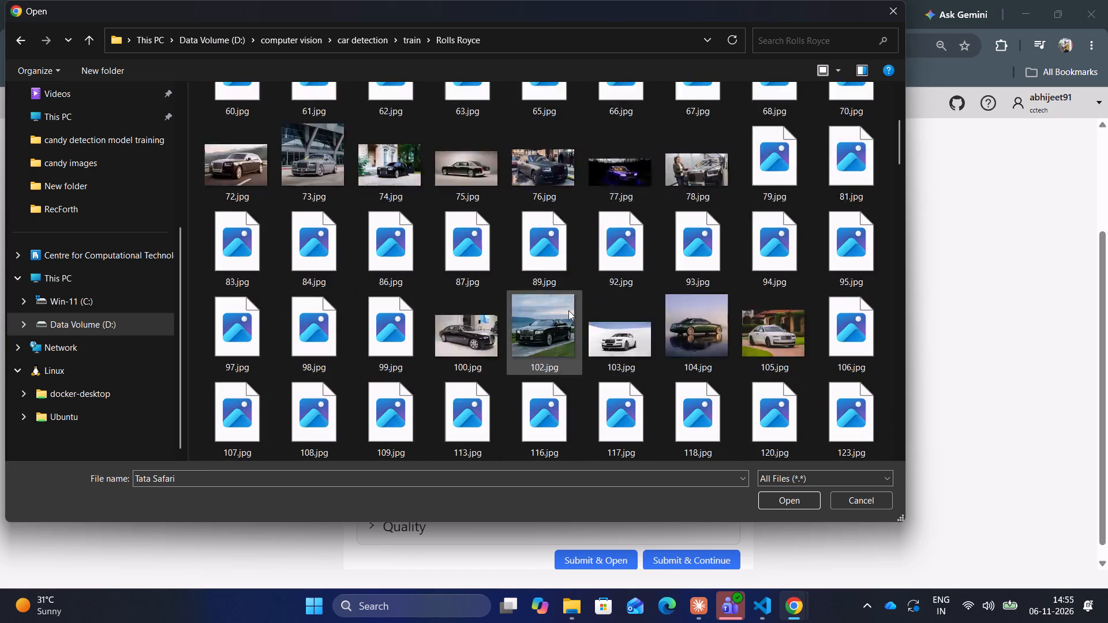
pyautogui.scroll(-8, 568, 310)
pyautogui.scroll(6, 626, 352)
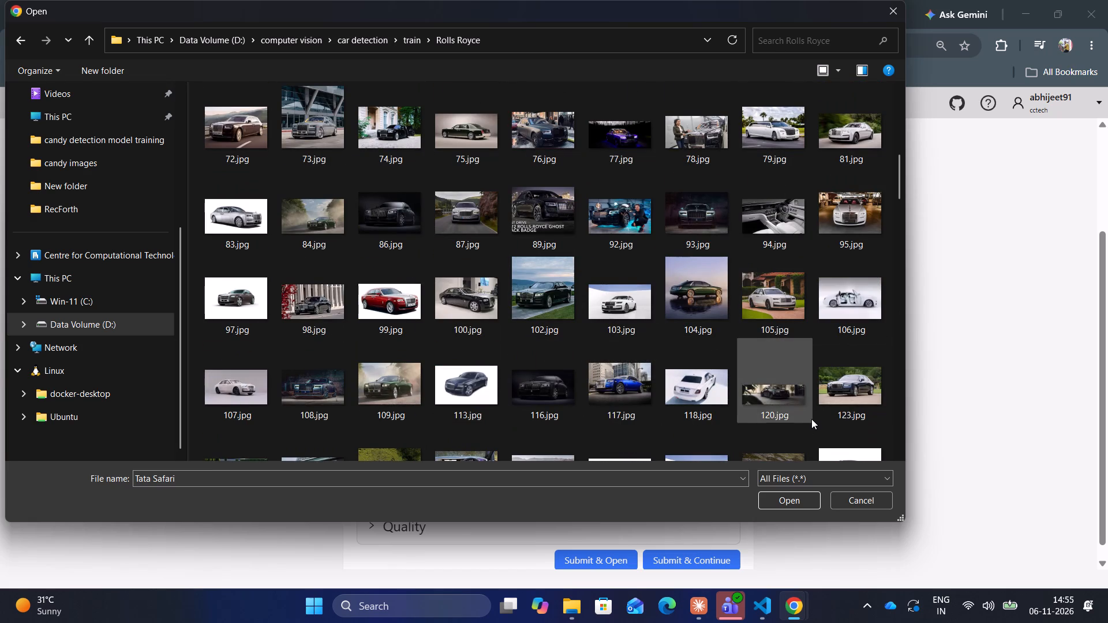
pyautogui.moveTo(805, 422); pyautogui.dragTo(216, 115)
pyautogui.click(793, 502)
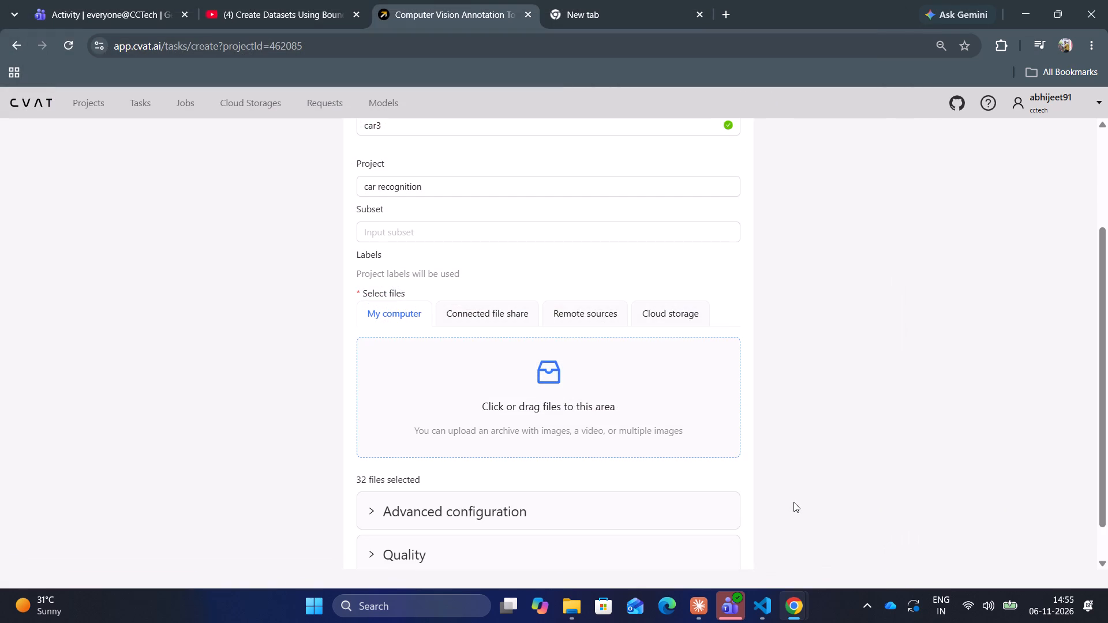
pyautogui.moveTo(355, 481); pyautogui.dragTo(477, 478)
# In the task's advanced configuration, set the sorting method to Natural and the image quality to 73%.
pyautogui.scroll(-4, 590, 436)
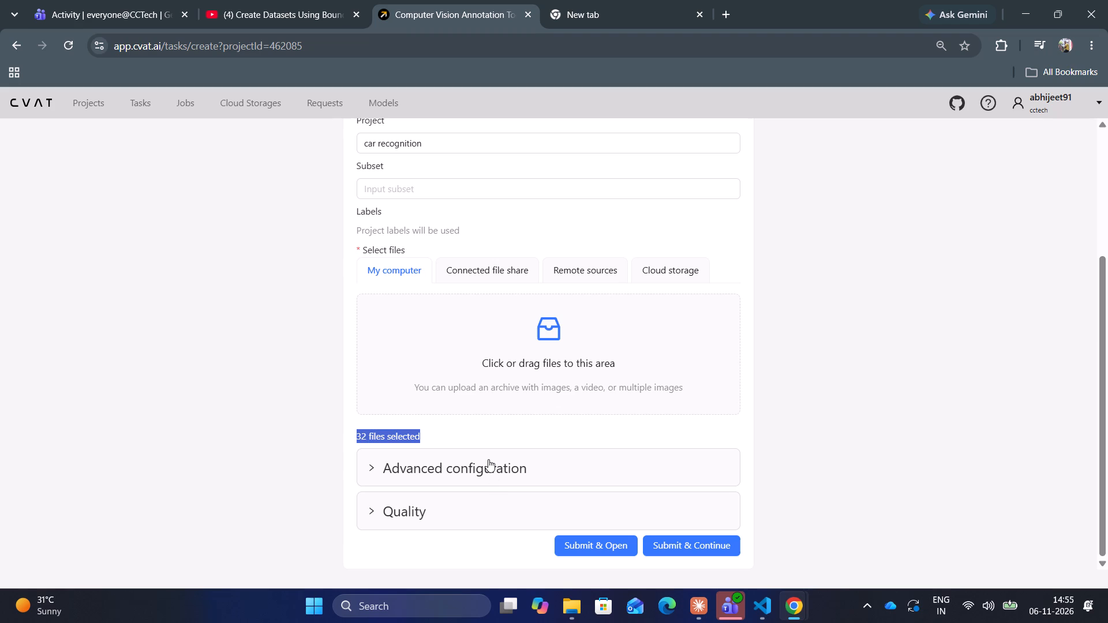
pyautogui.click(488, 459)
pyautogui.click(488, 460)
pyautogui.scroll(-2, 531, 468)
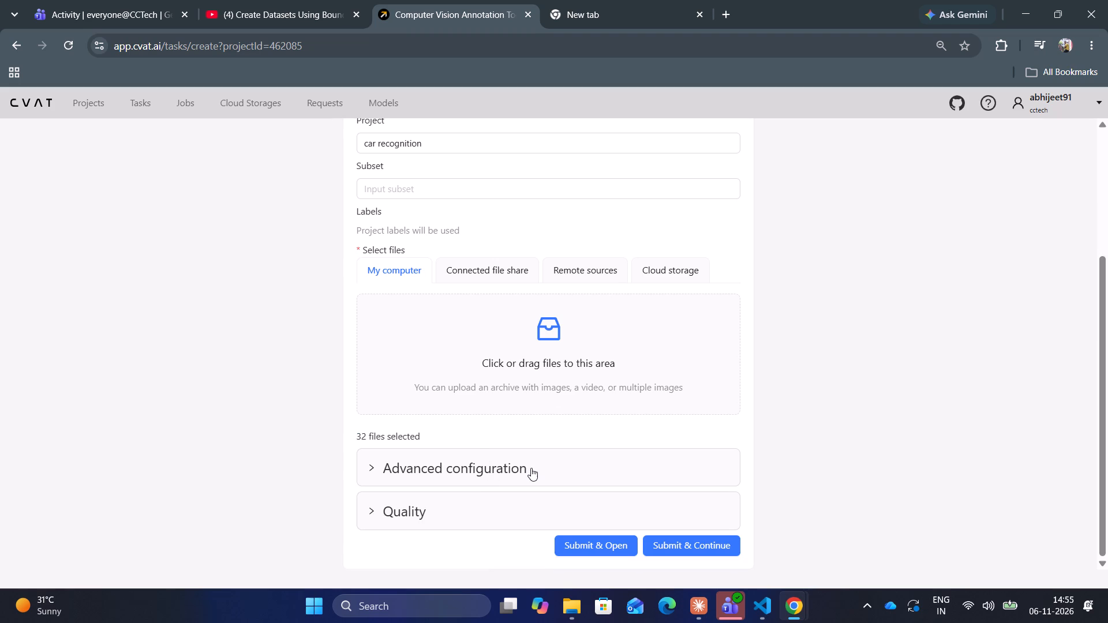
pyautogui.click(473, 472)
pyautogui.scroll(-4, 578, 437)
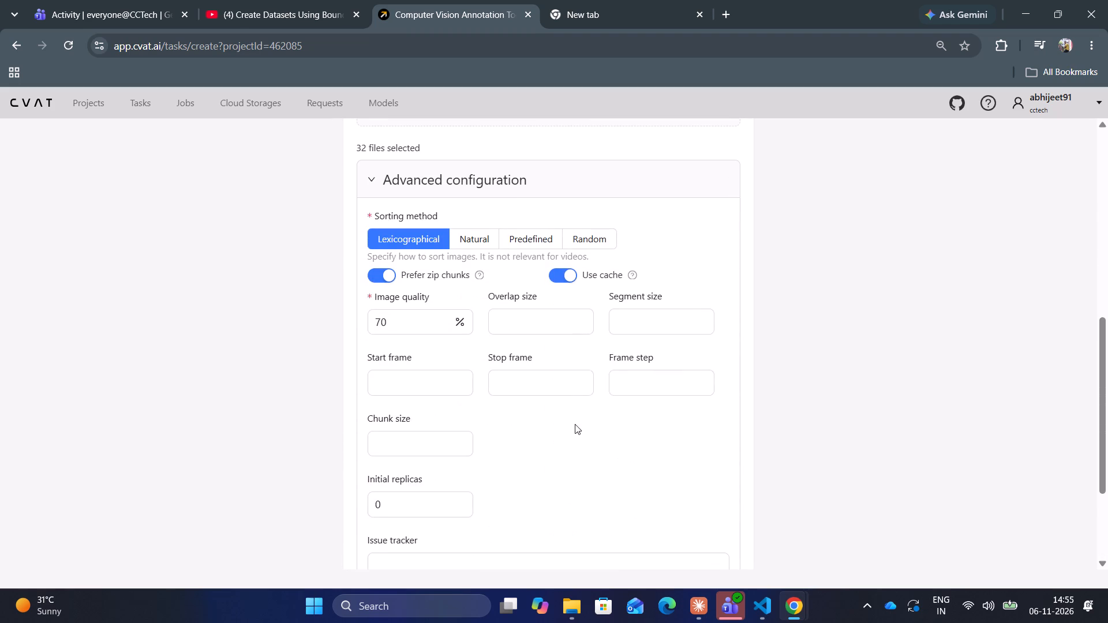
pyautogui.click(481, 245)
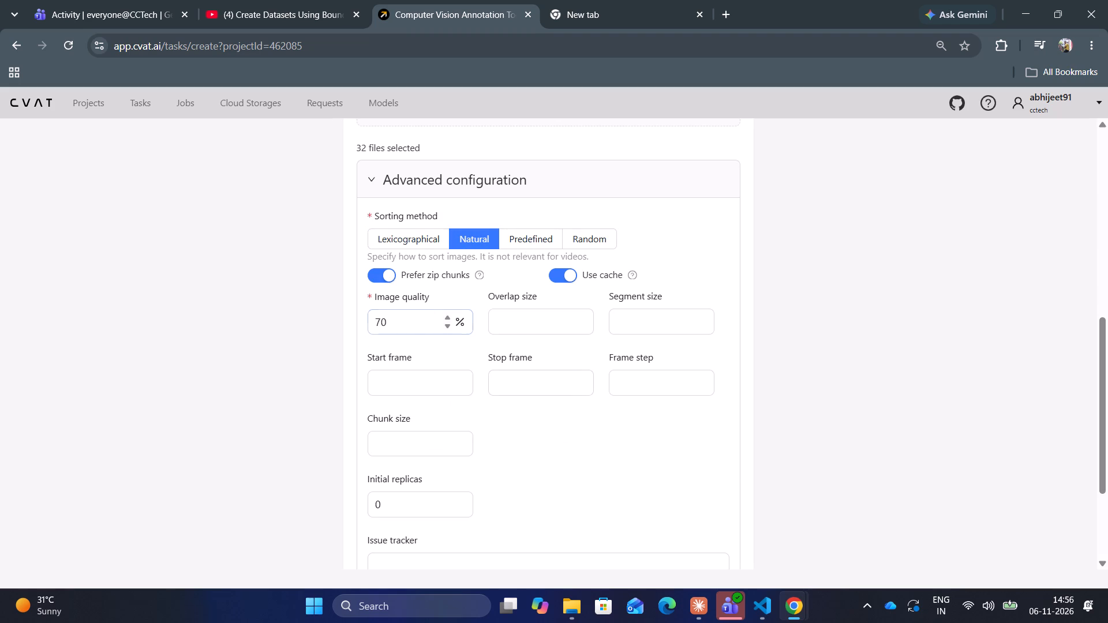
pyautogui.click(446, 321)
pyautogui.click(456, 332)
pyautogui.click(458, 313)
pyautogui.doubleClick(450, 319)
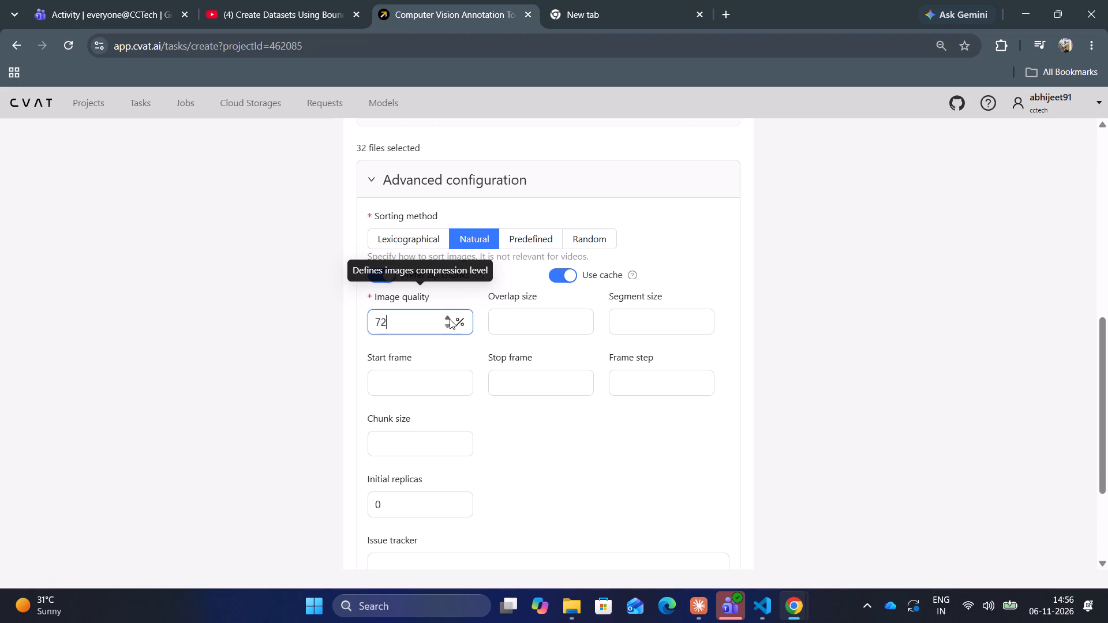
# Set the task's segment size to 10 frames.
pyautogui.click(642, 325)
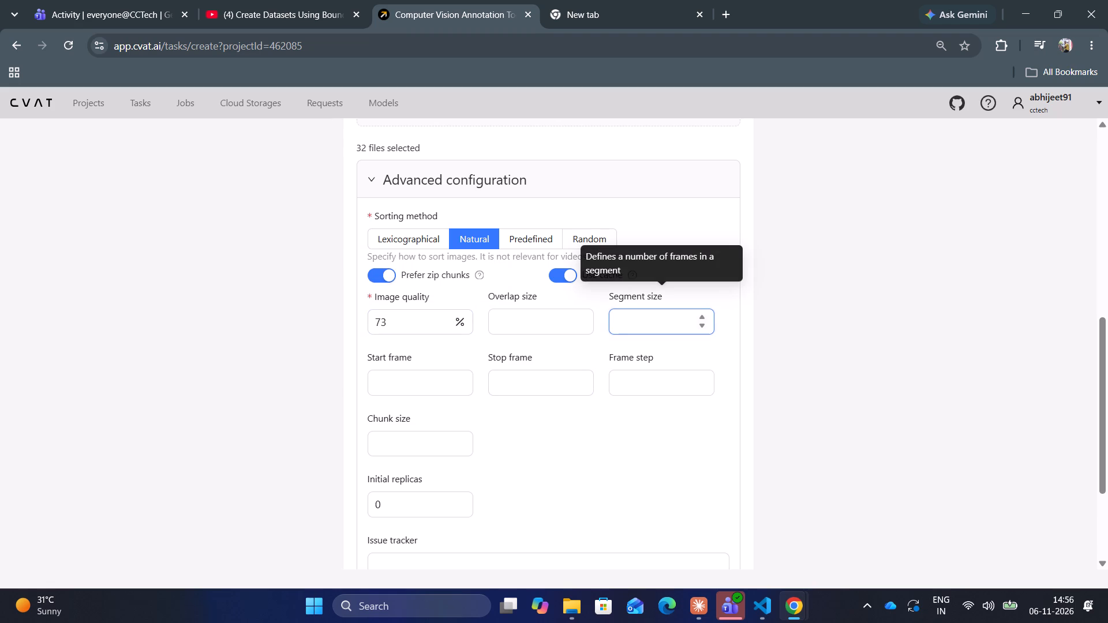
pyautogui.press('End')
pyautogui.press('Insert')
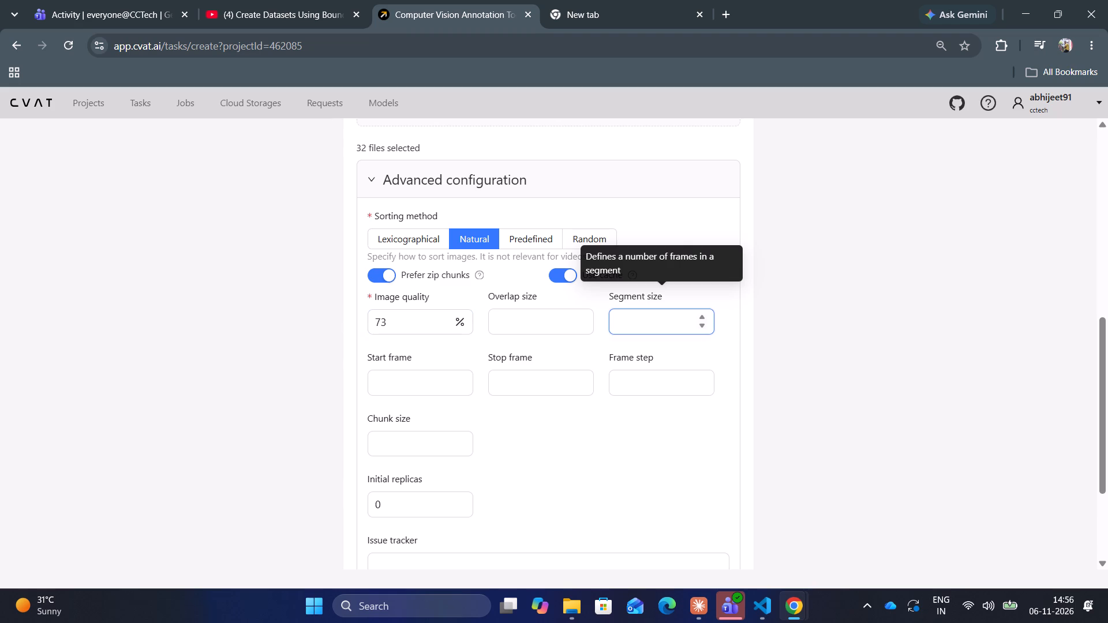
pyautogui.click(646, 320)
pyautogui.write('10')
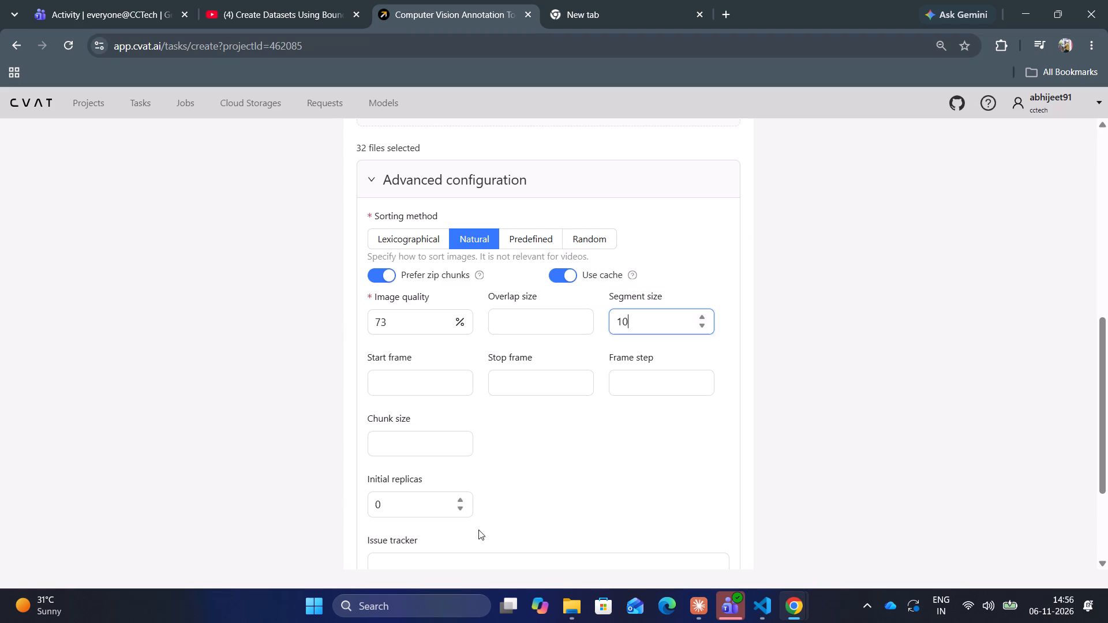
# Submit the car3 task with the option that opens it after creation.
pyautogui.scroll(-3, 517, 457)
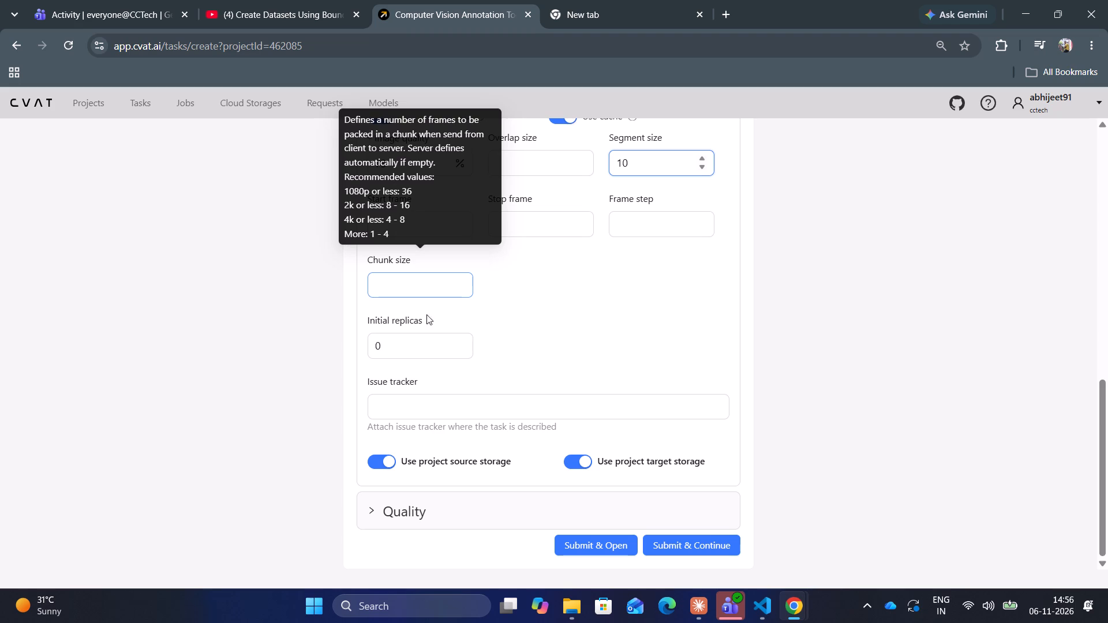
pyautogui.scroll(-2, 757, 493)
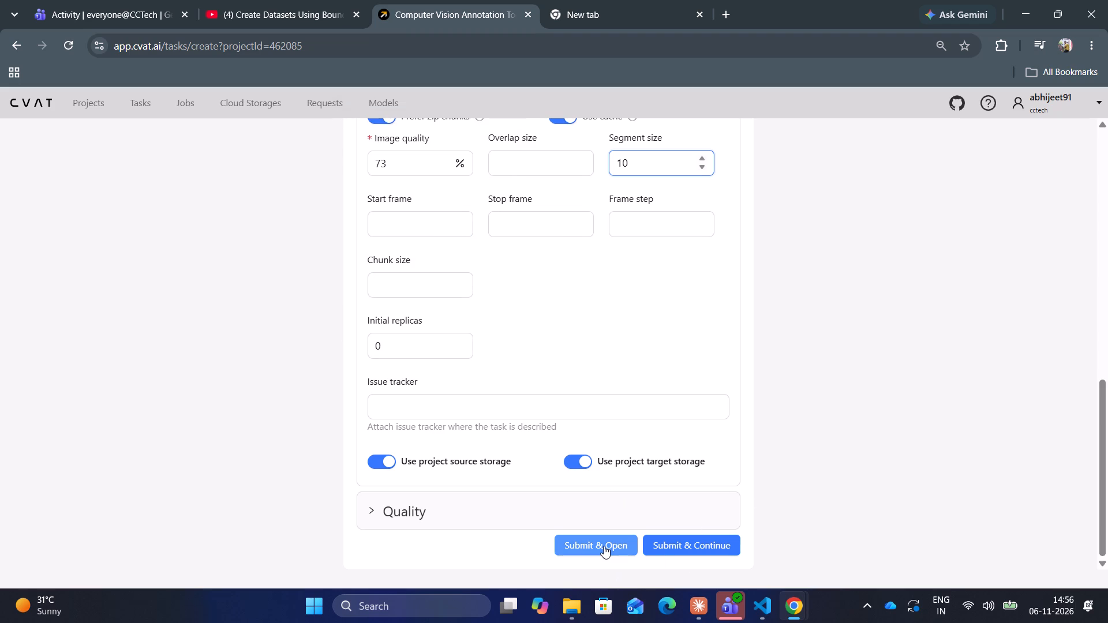
pyautogui.click(604, 546)
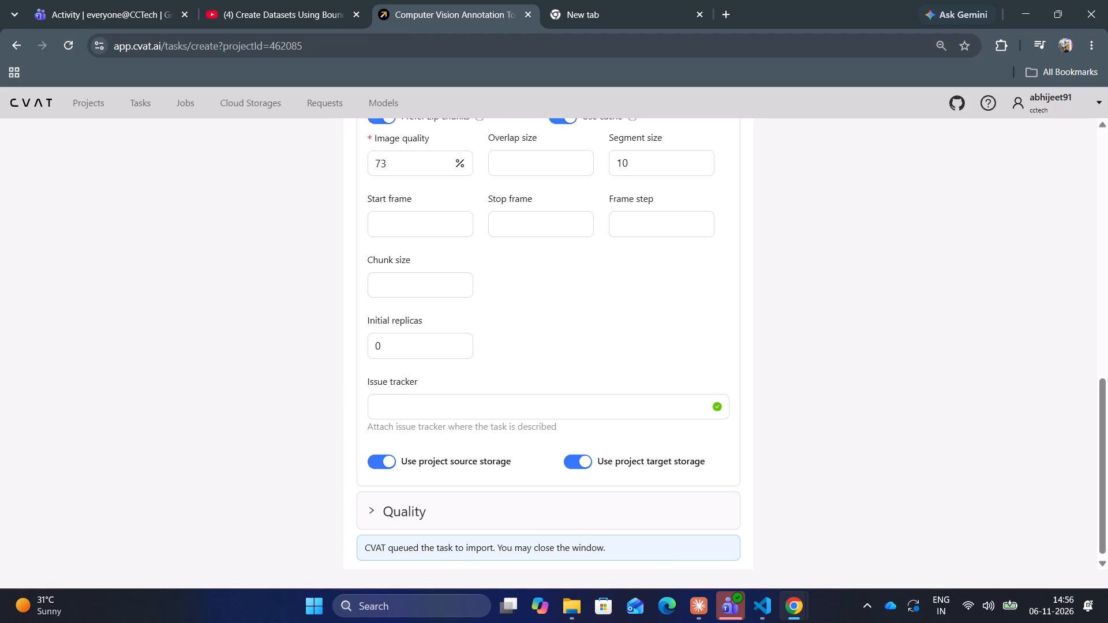
# Return to the projects list and open the car recognition project with its task list.
pyautogui.scroll(-6, 646, 549)
pyautogui.scroll(20, 712, 486)
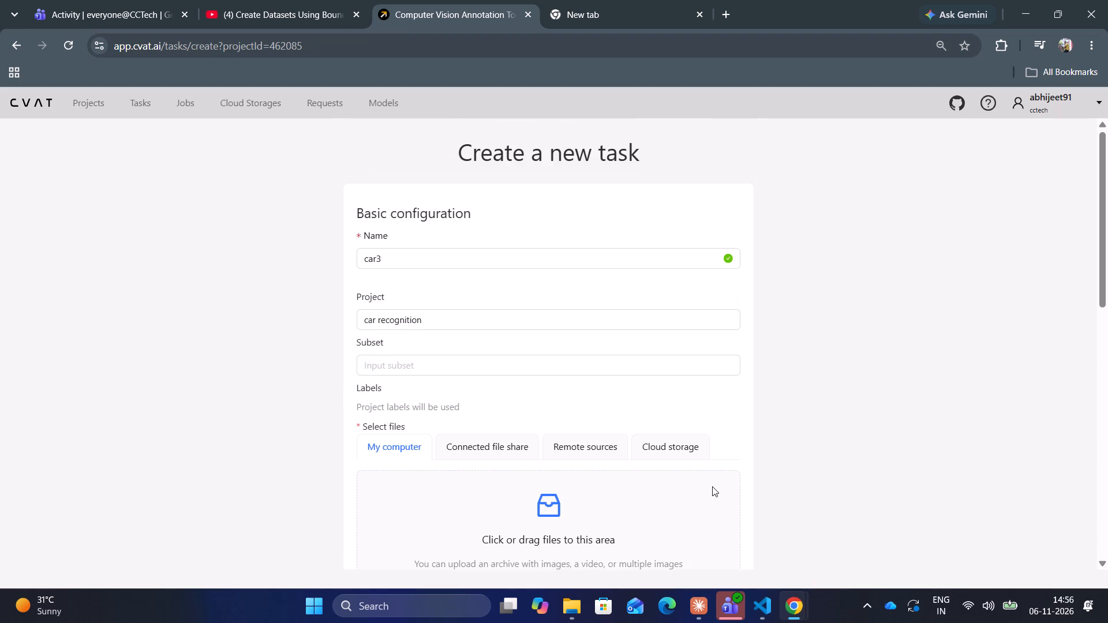
pyautogui.click(95, 102)
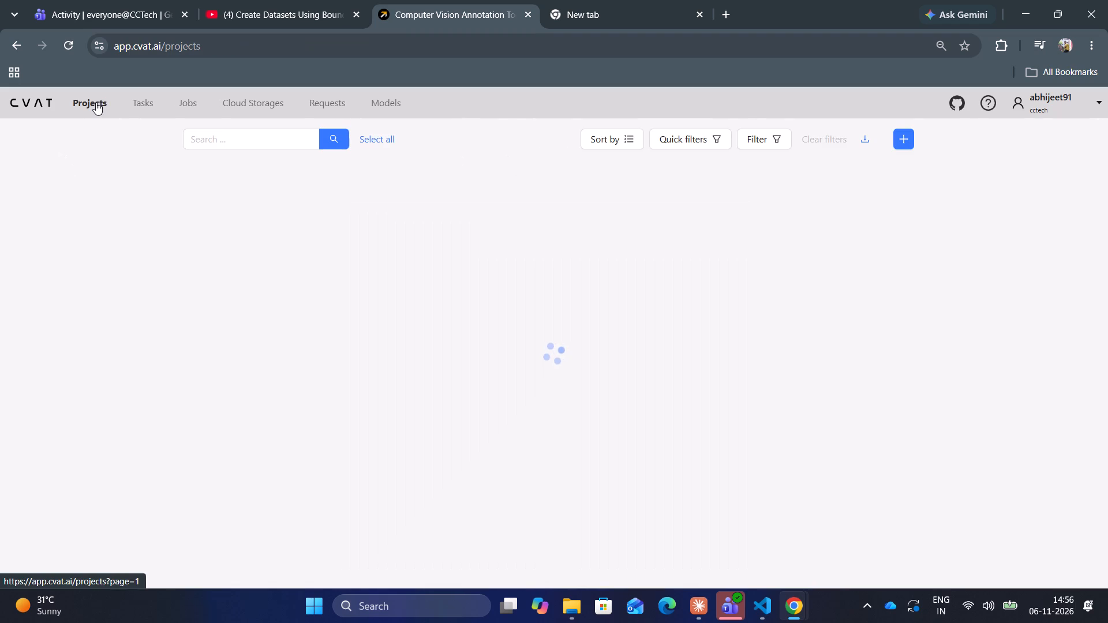
pyautogui.click(286, 215)
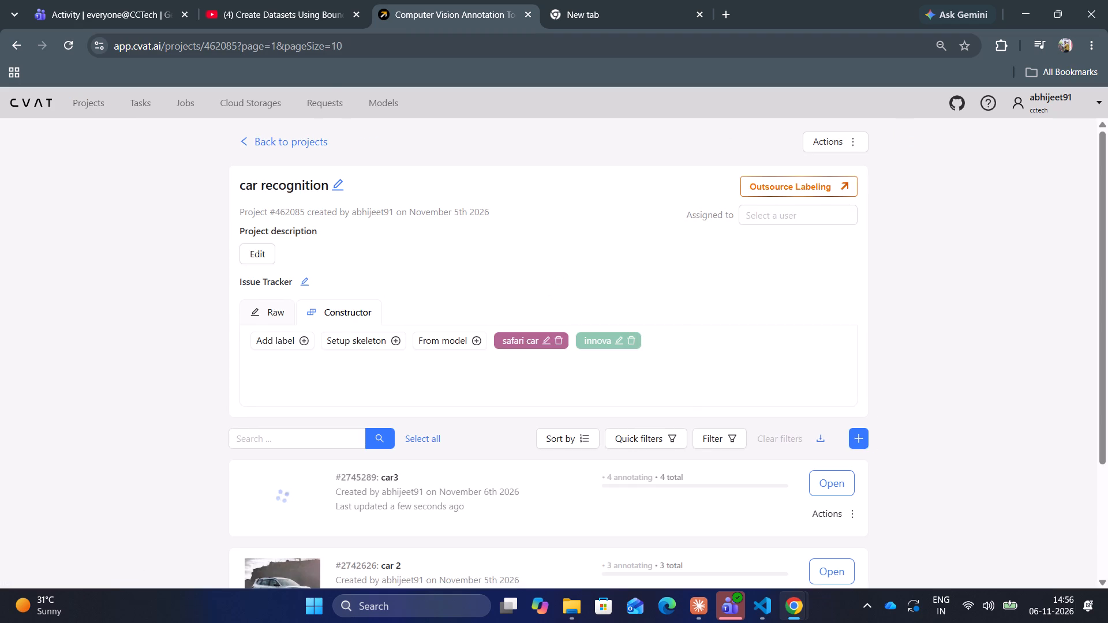
# Open the car3 task's job #4705011, covering frames 0-9, in the annotation editor.
pyautogui.scroll(-6, 433, 329)
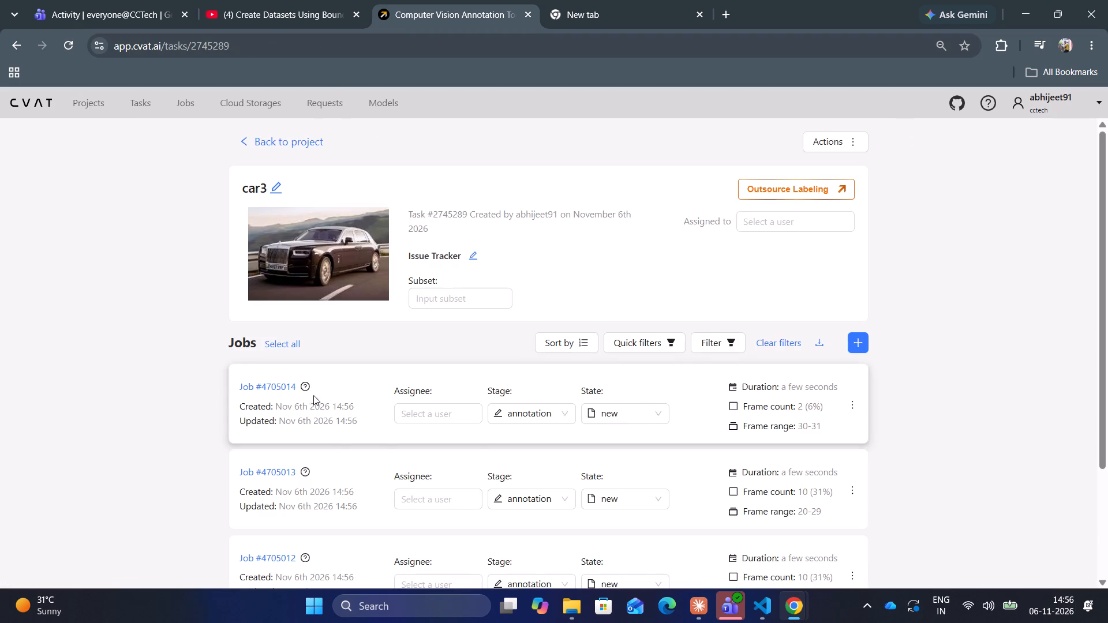
pyautogui.scroll(5, 403, 341)
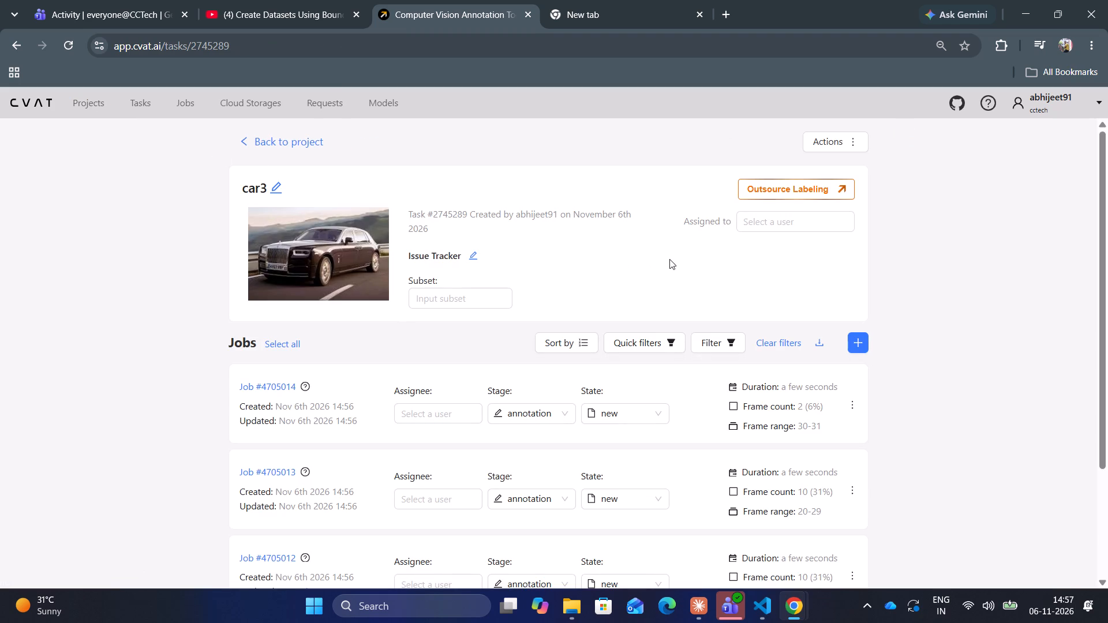
pyautogui.scroll(-4, 662, 268)
pyautogui.scroll(-1, 527, 316)
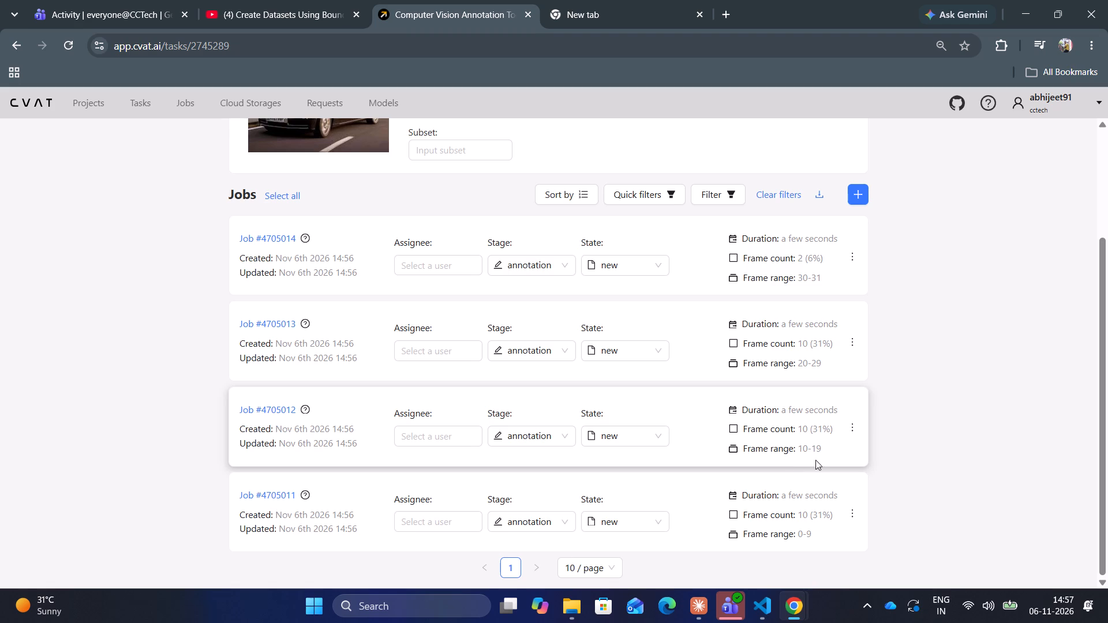
pyautogui.click(278, 497)
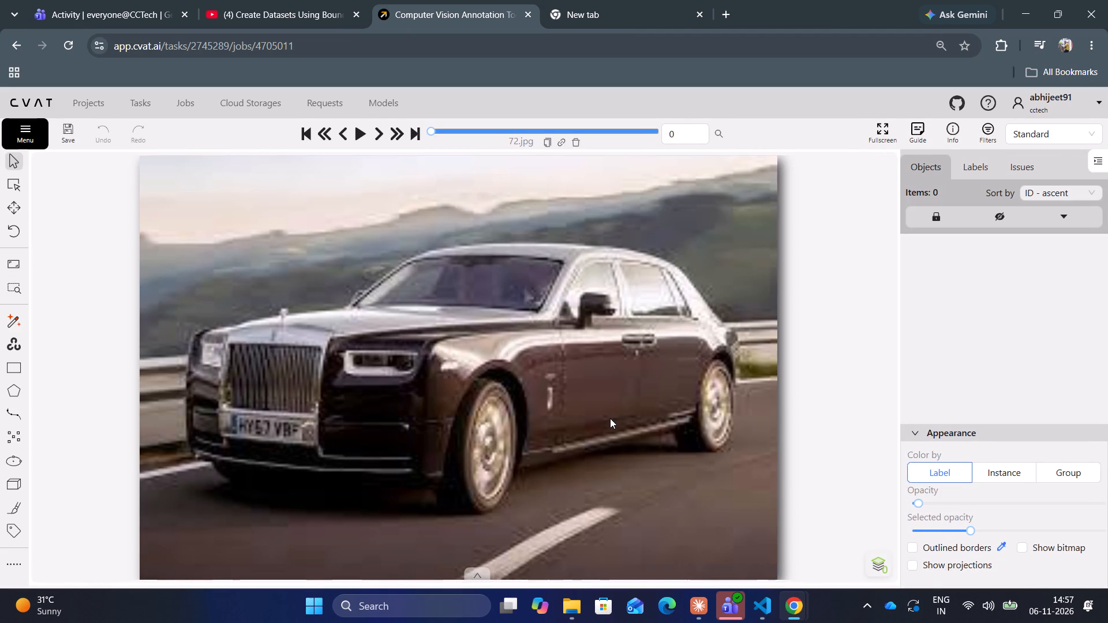
# Draw a two-point safari car rectangle shape of about 242 × 106 px around the car in 72.jpg and save the job.
pyautogui.click(15, 368)
pyautogui.click(87, 427)
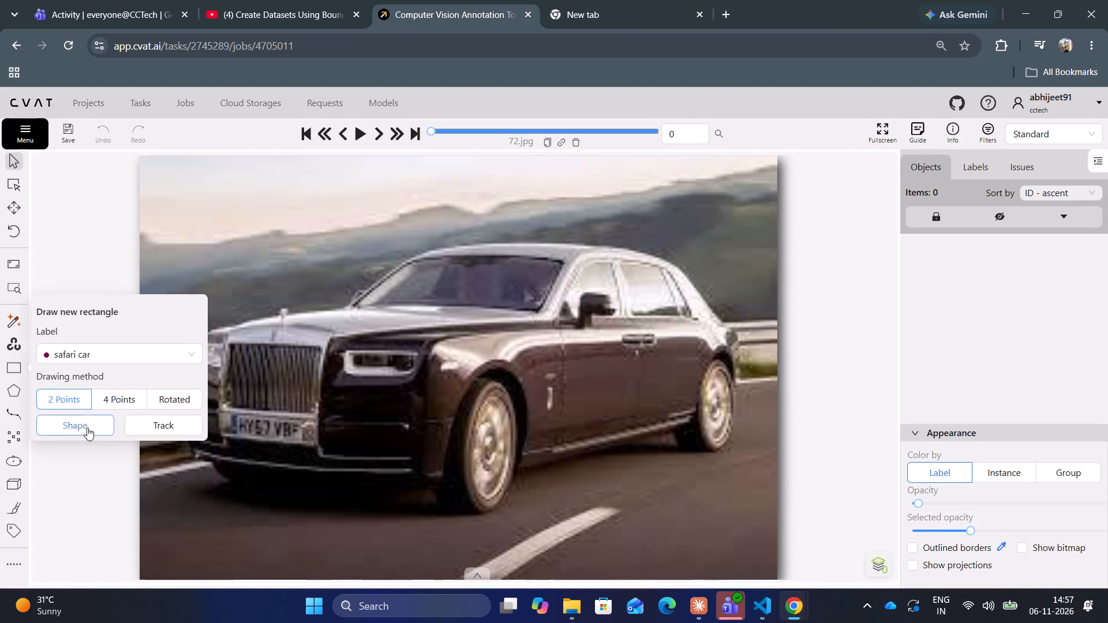
pyautogui.click(192, 486)
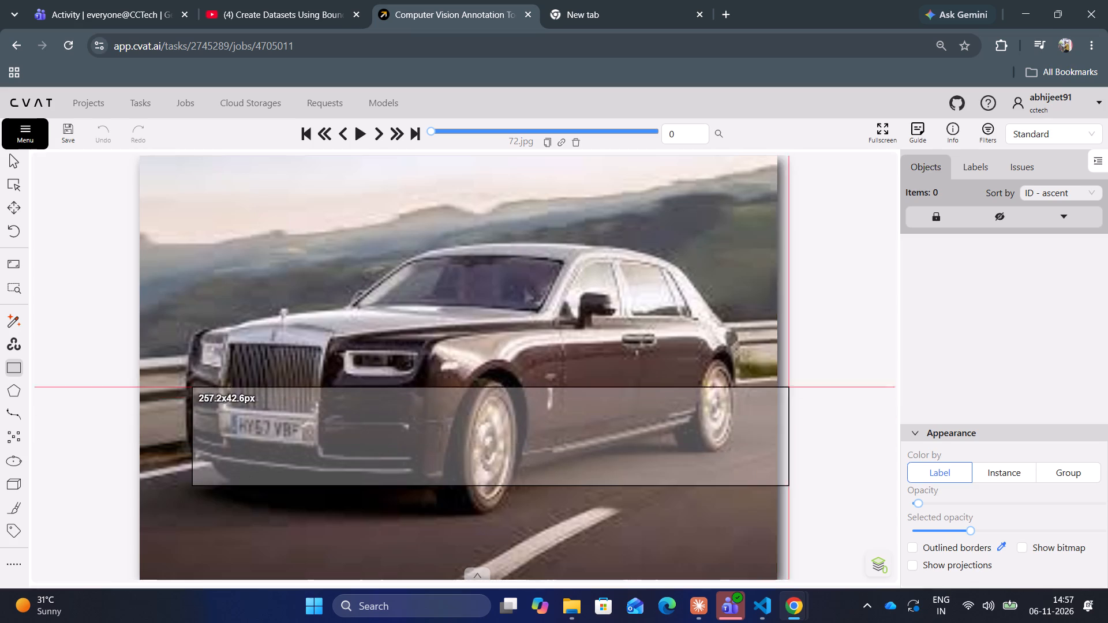
pyautogui.click(755, 240)
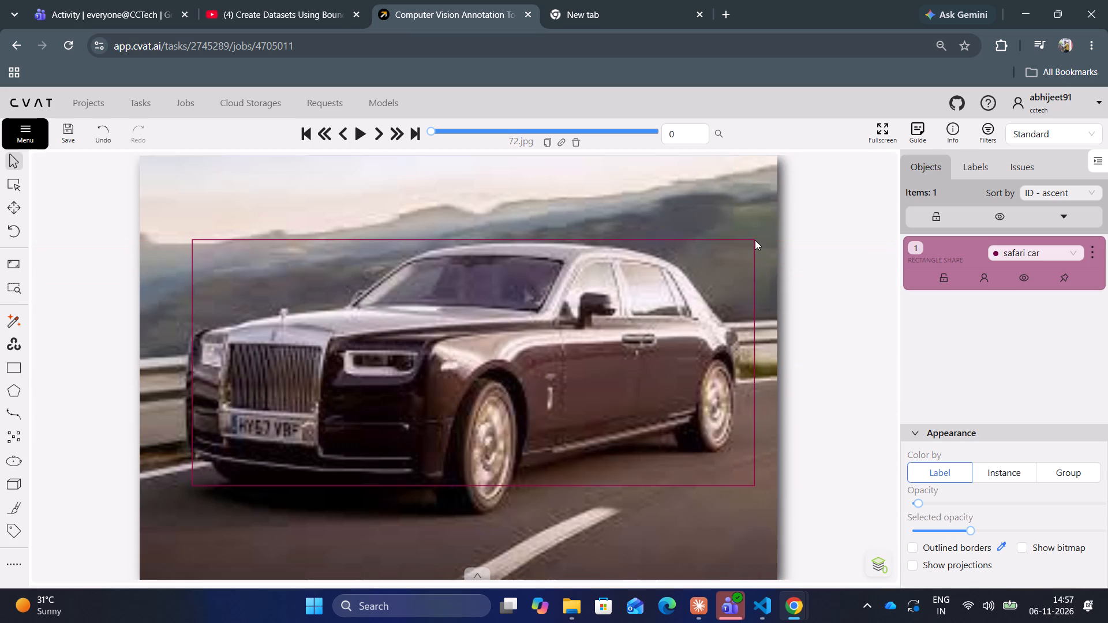
pyautogui.click(64, 134)
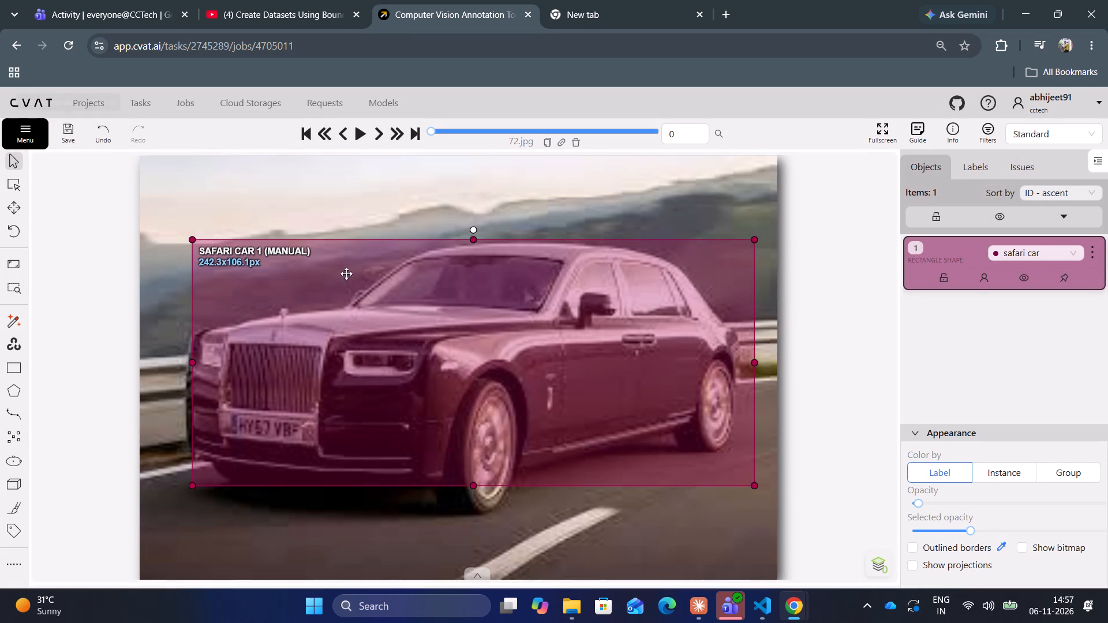
# On the next frame, 73.jpg, draw a safari car rectangle shape of about 165 × 94 px around the car and save.
pyautogui.click(385, 134)
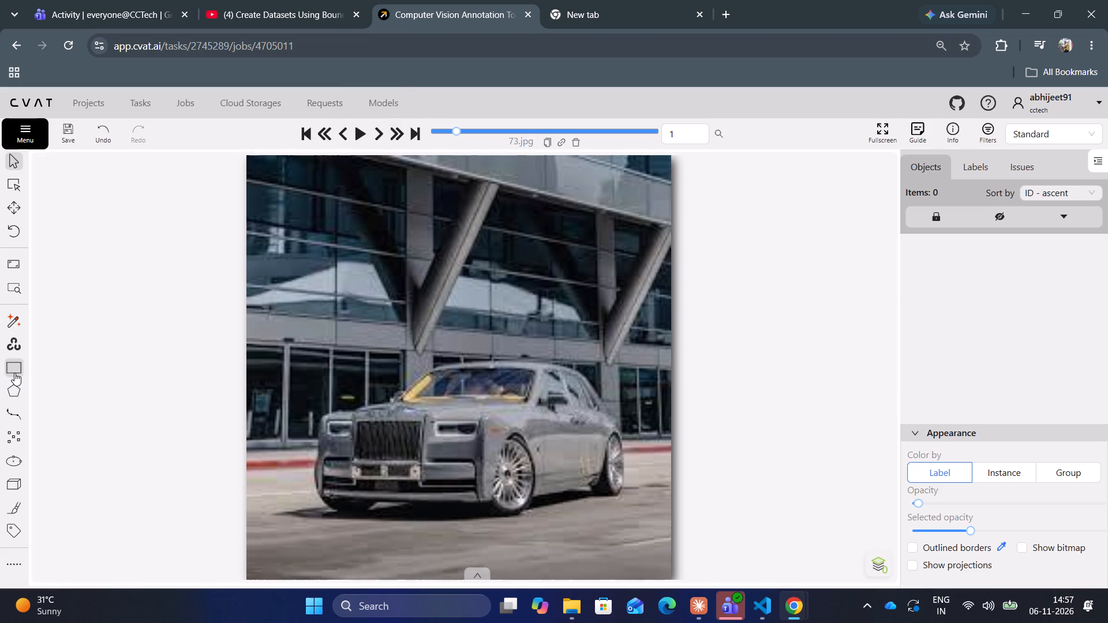
pyautogui.click(14, 373)
pyautogui.click(78, 428)
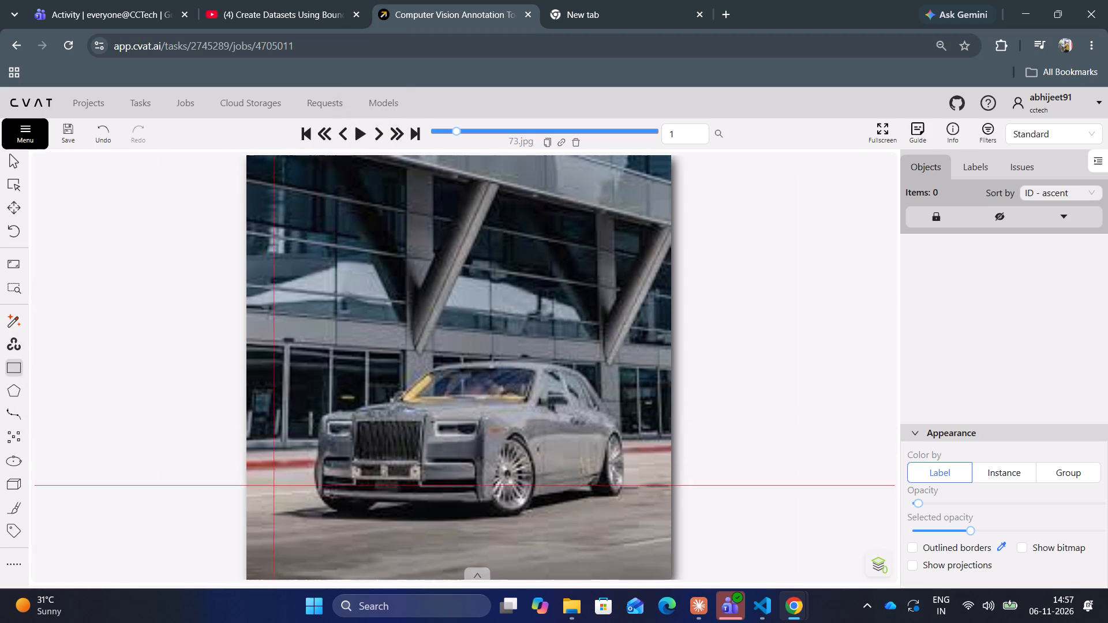
pyautogui.moveTo(324, 521); pyautogui.dragTo(632, 347)
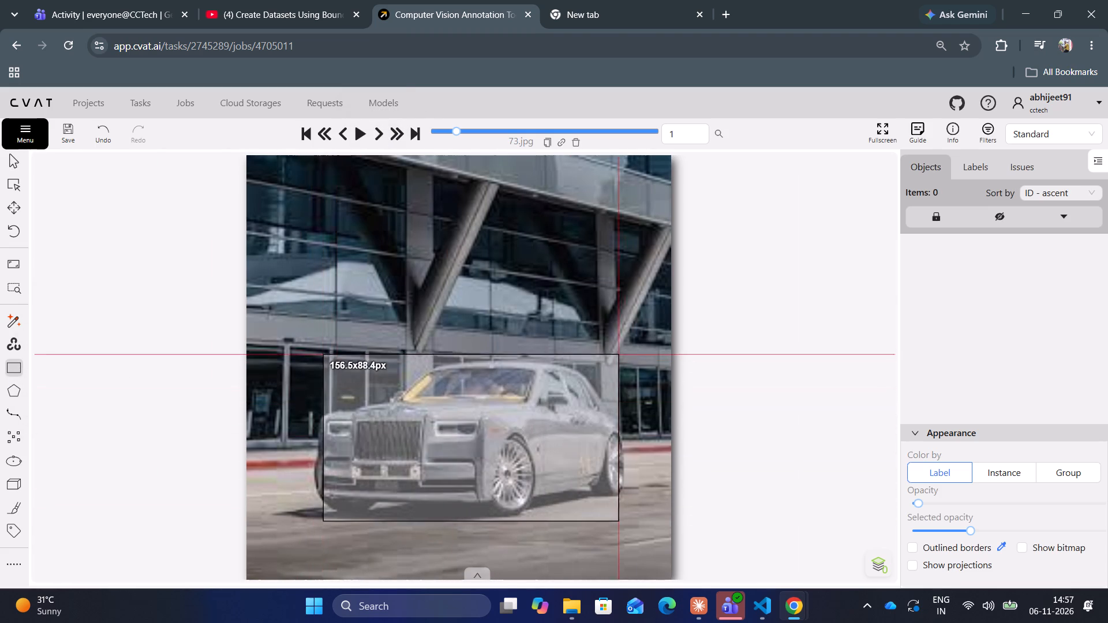
pyautogui.moveTo(632, 347); pyautogui.dragTo(635, 346)
pyautogui.click(635, 344)
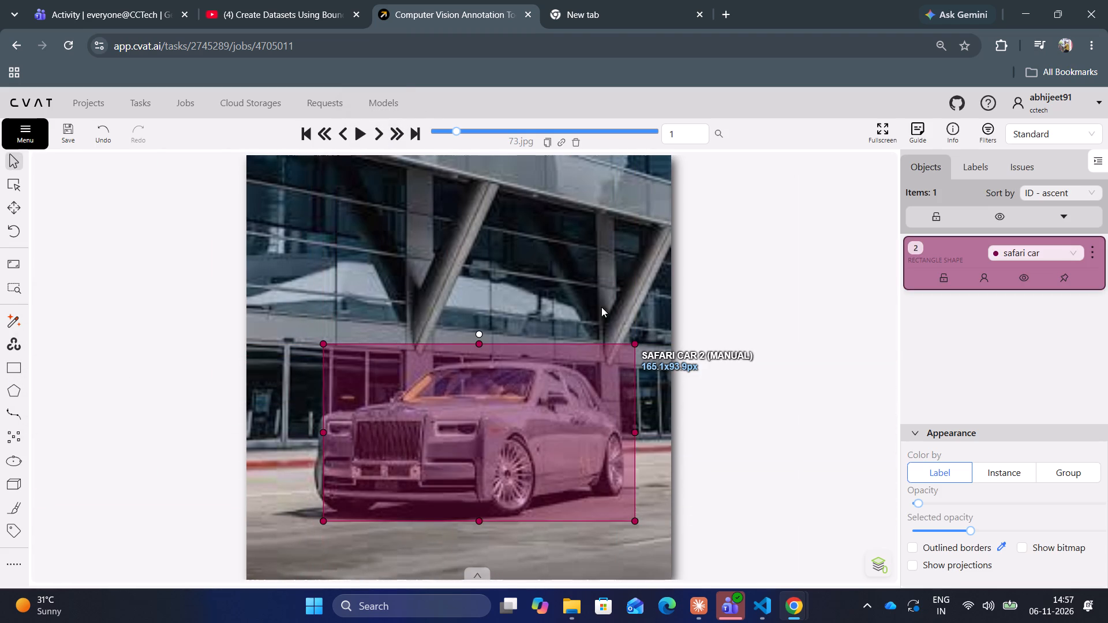
pyautogui.click(73, 136)
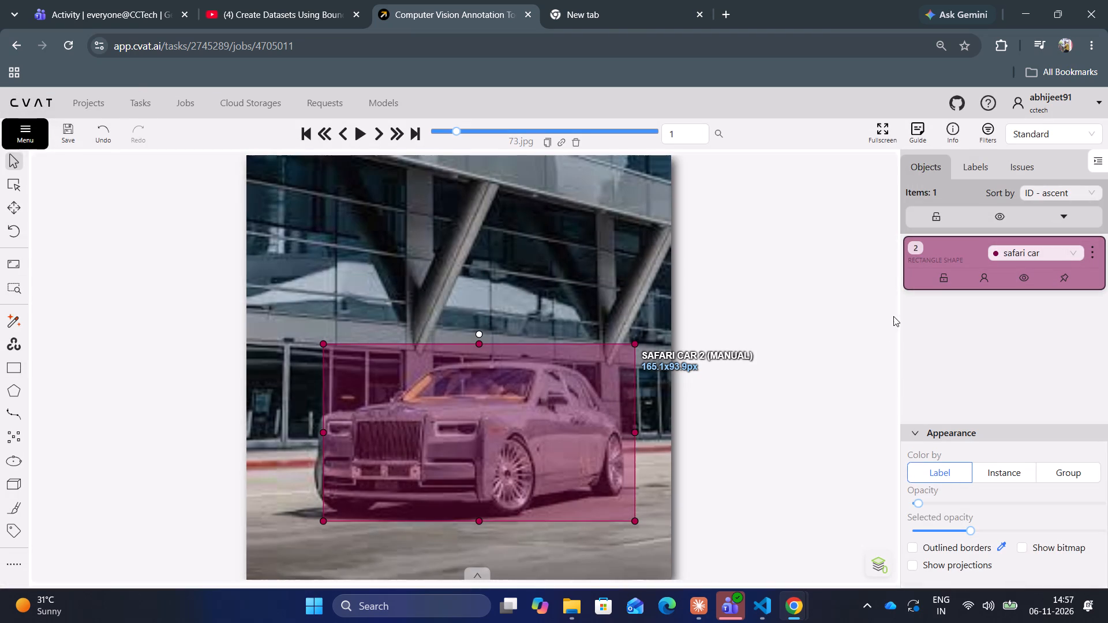
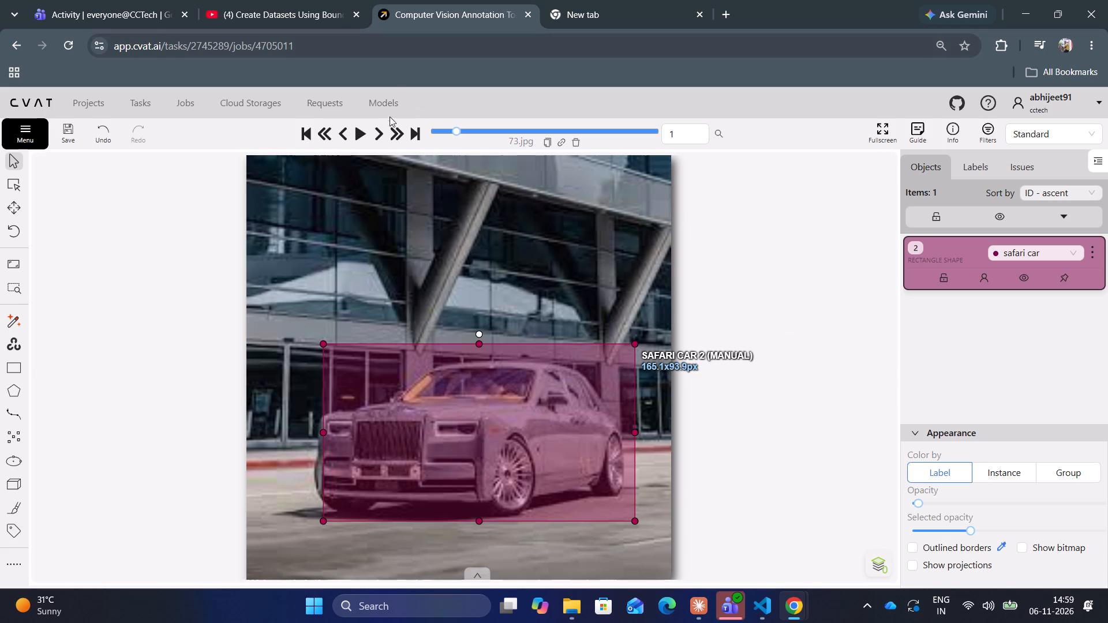
# On the next frame, 74.jpg, draw a safari car rectangle shape of about 163 × 70 px around the black car and save.
pyautogui.click(379, 137)
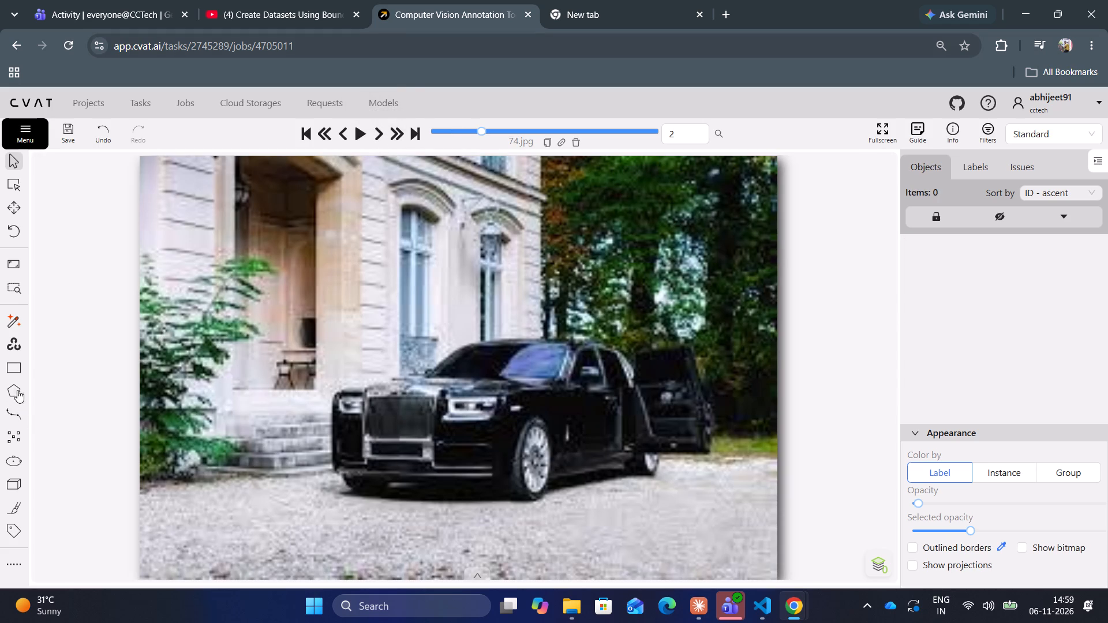
pyautogui.click(14, 370)
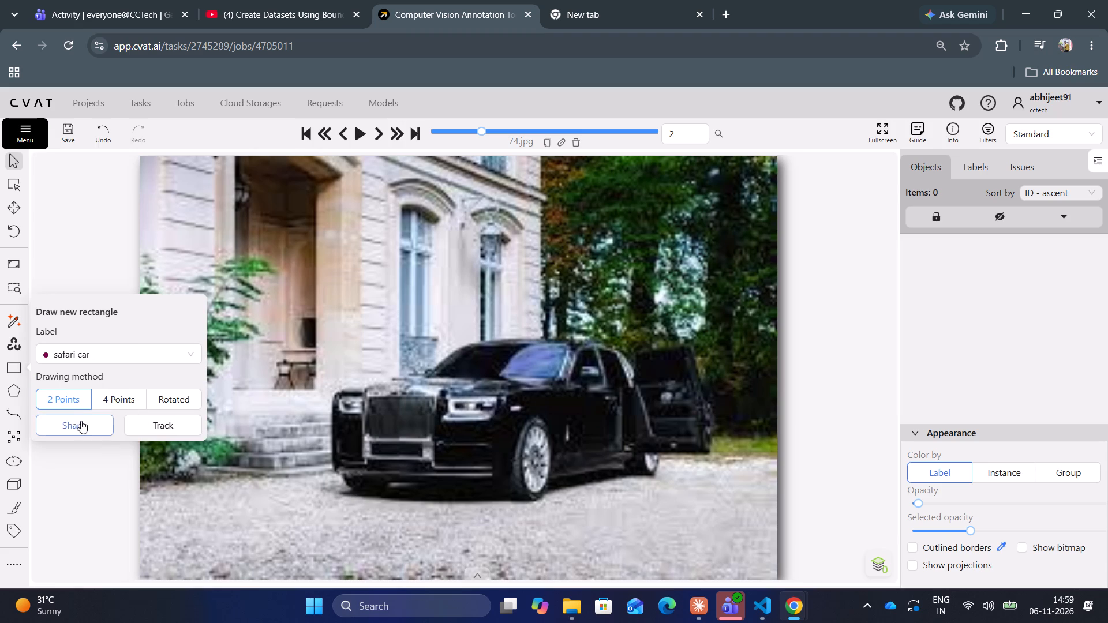
pyautogui.click(81, 421)
pyautogui.click(338, 491)
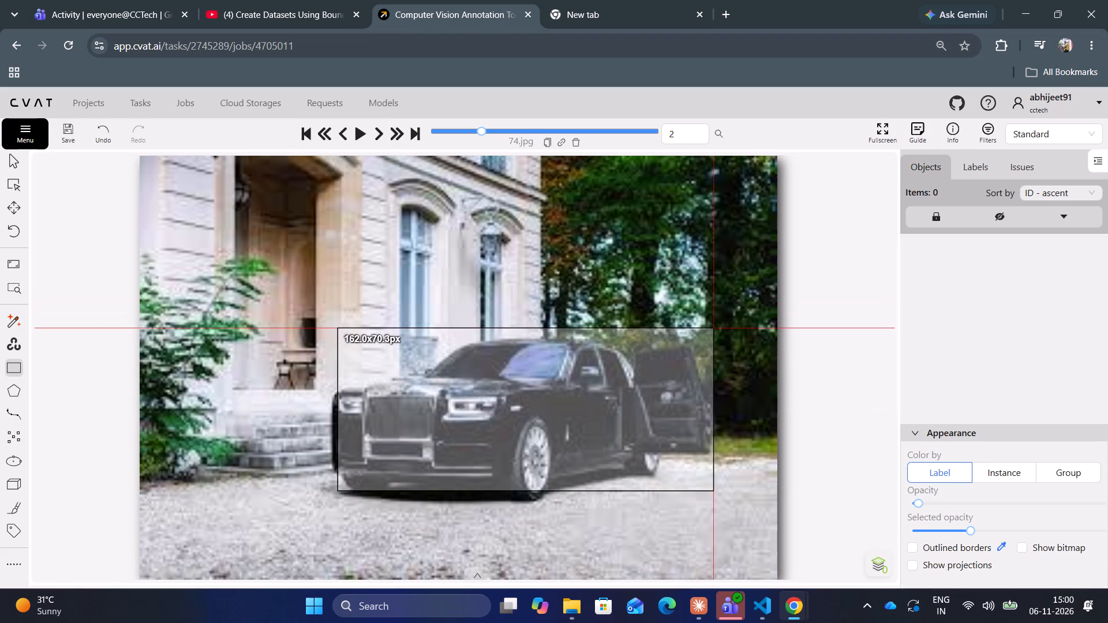
pyautogui.click(715, 329)
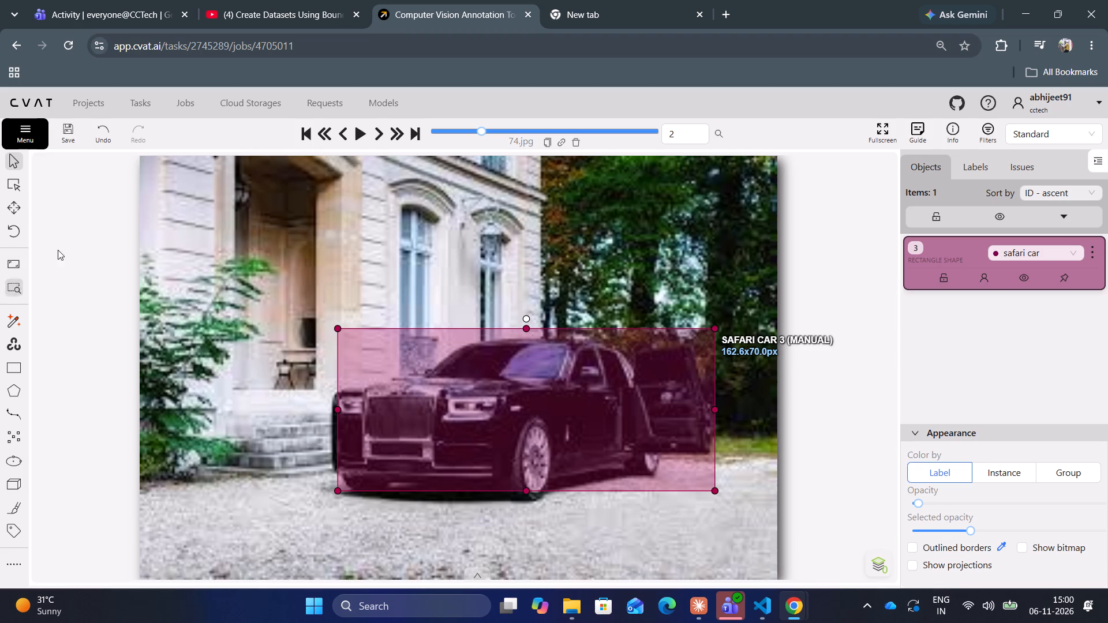
pyautogui.click(66, 134)
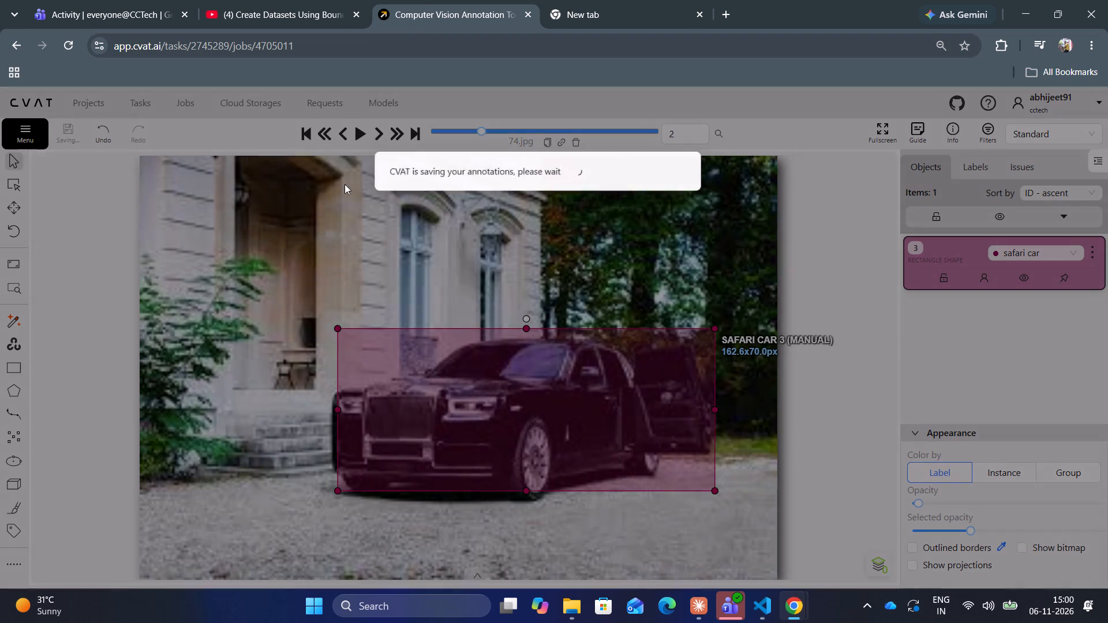
# On frame 75.jpg, draw a safari car rectangle shape of about 256 × 93 px around the car and save the job.
pyautogui.click(375, 136)
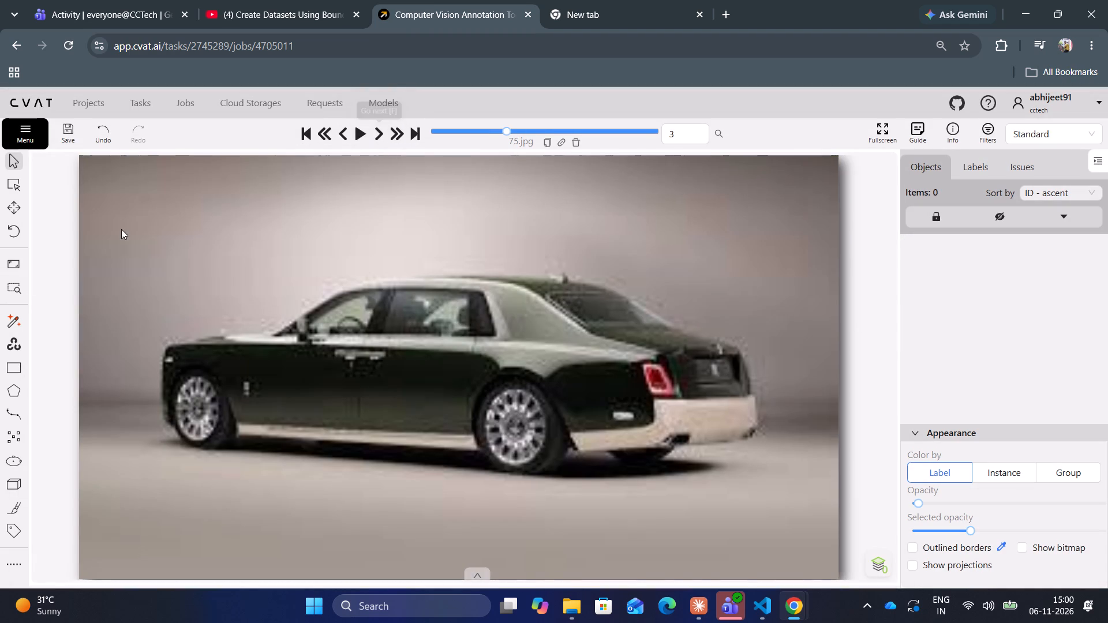
pyautogui.click(10, 370)
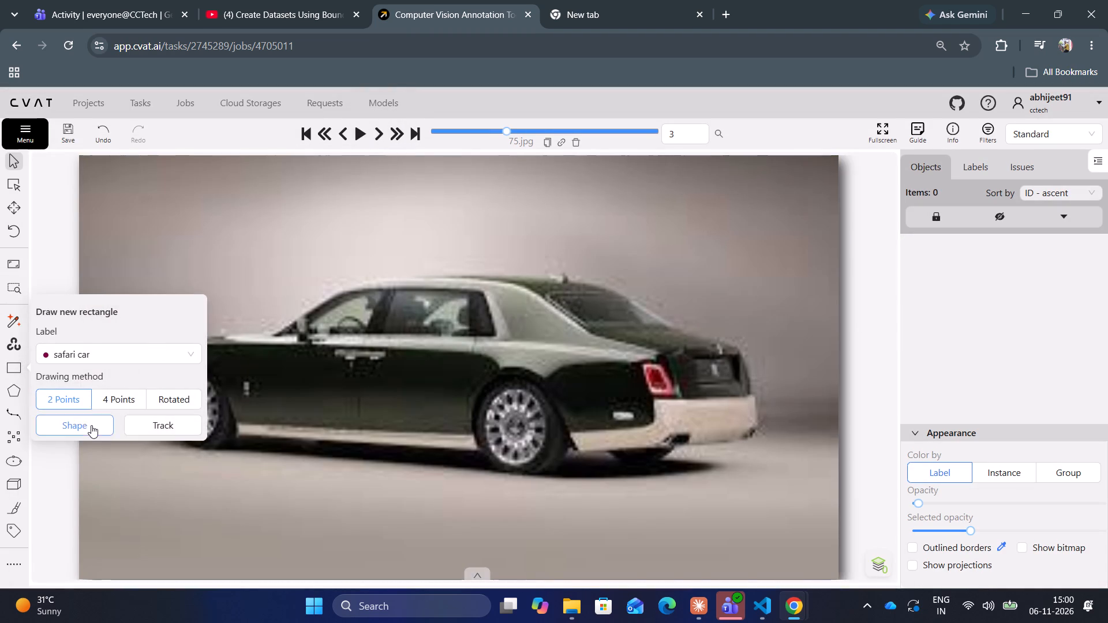
pyautogui.click(91, 425)
pyautogui.click(146, 246)
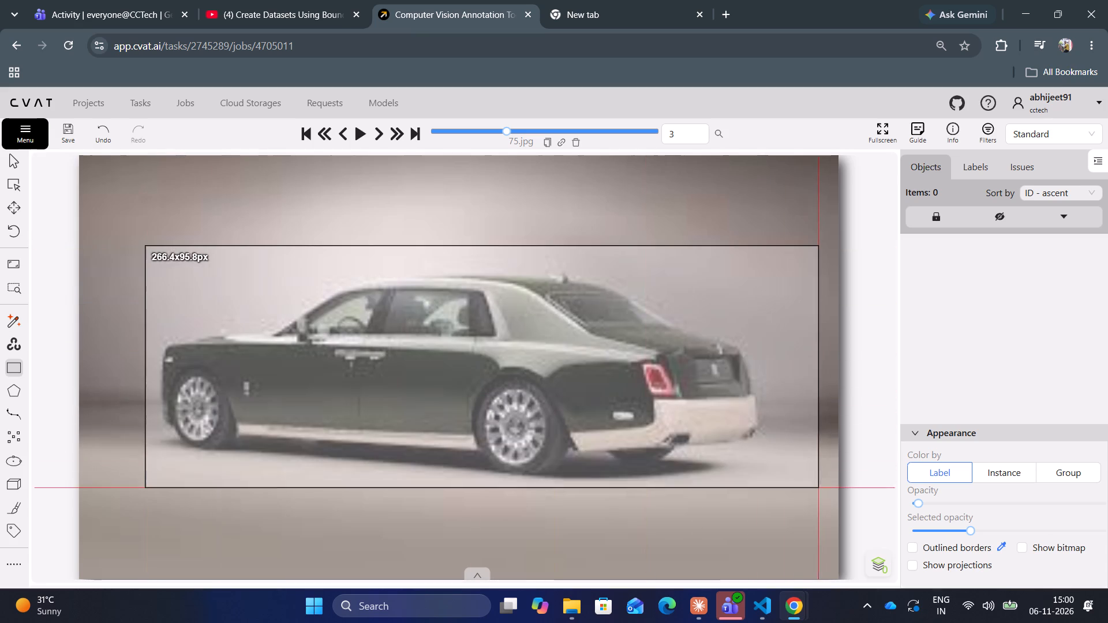
pyautogui.click(793, 482)
pyautogui.click(79, 134)
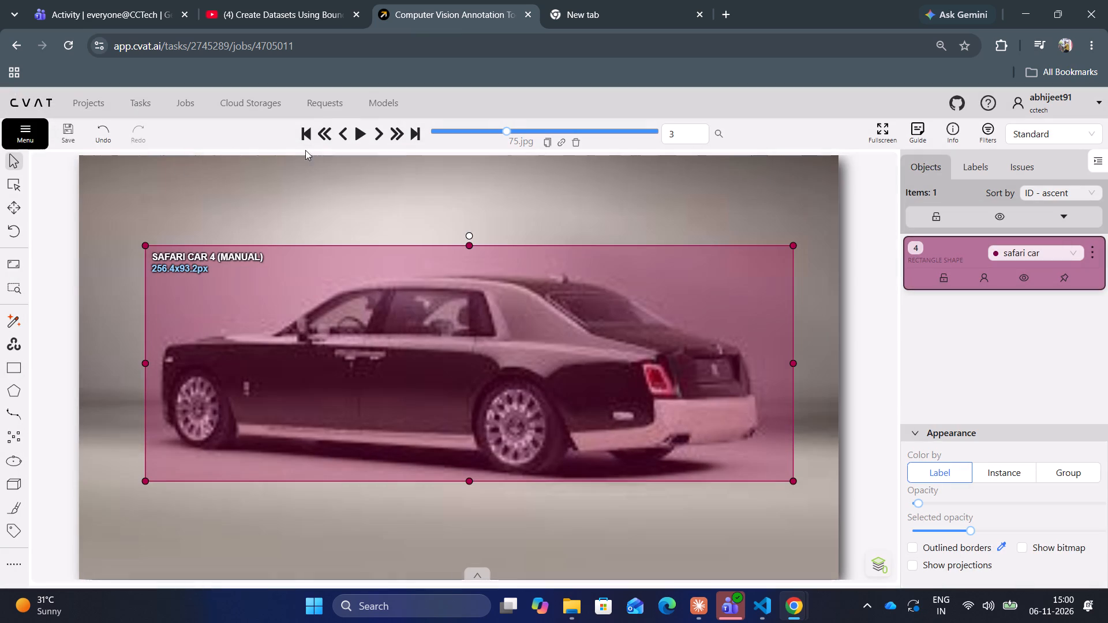
# On frame 76.jpg, draw a safari car rectangle shape of about 247 × 135 px around the dark car in front and save.
pyautogui.click(383, 133)
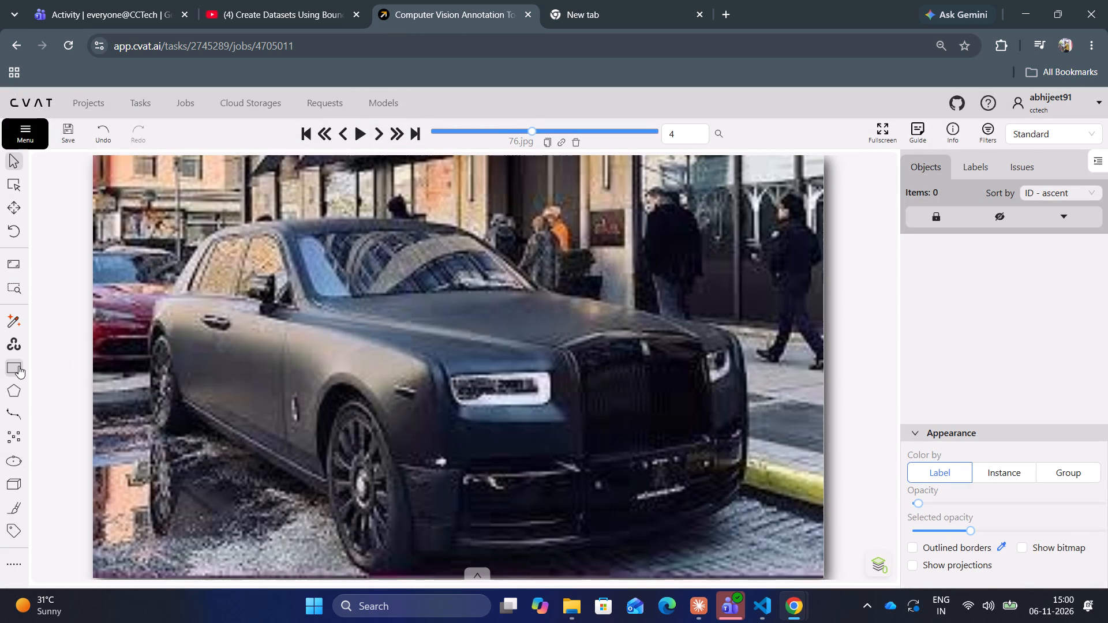
pyautogui.click(18, 366)
pyautogui.click(75, 429)
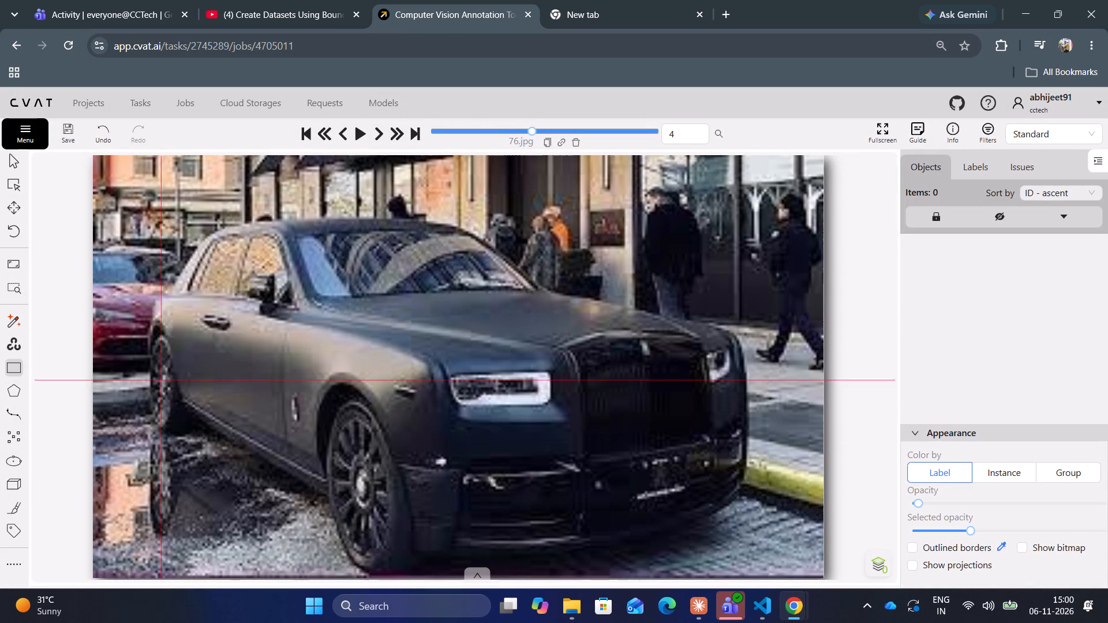
pyautogui.click(153, 232)
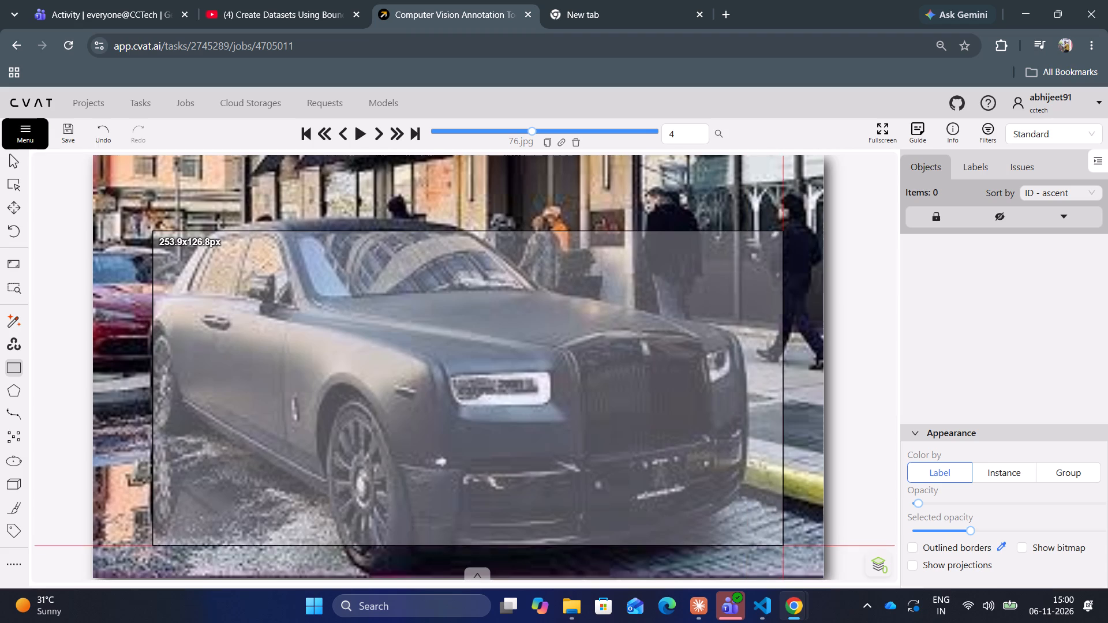
pyautogui.click(765, 566)
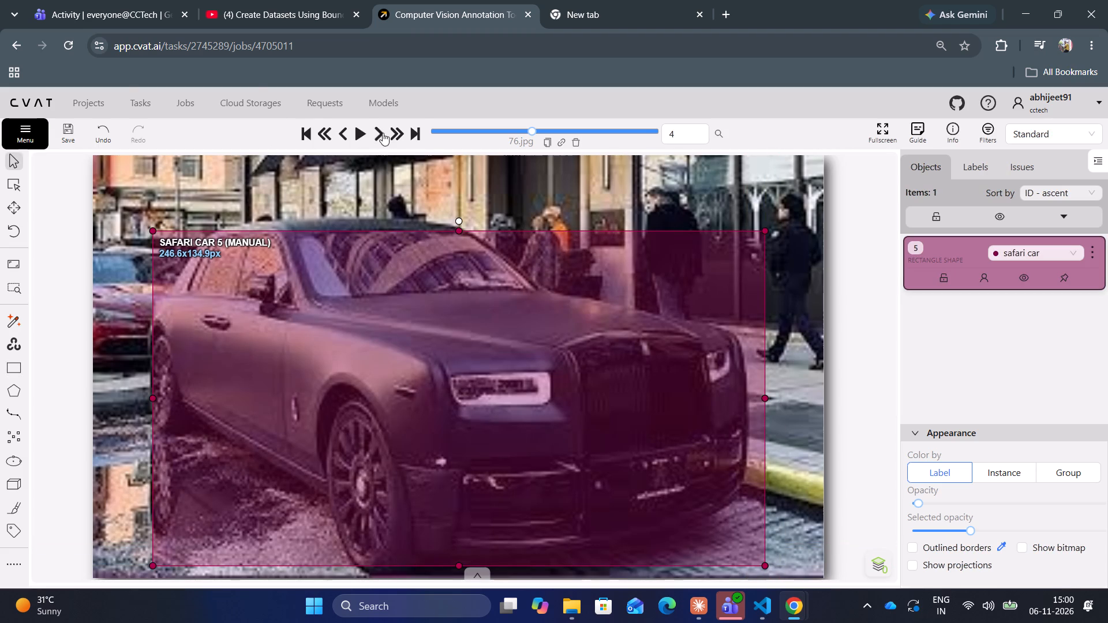
pyautogui.click(70, 134)
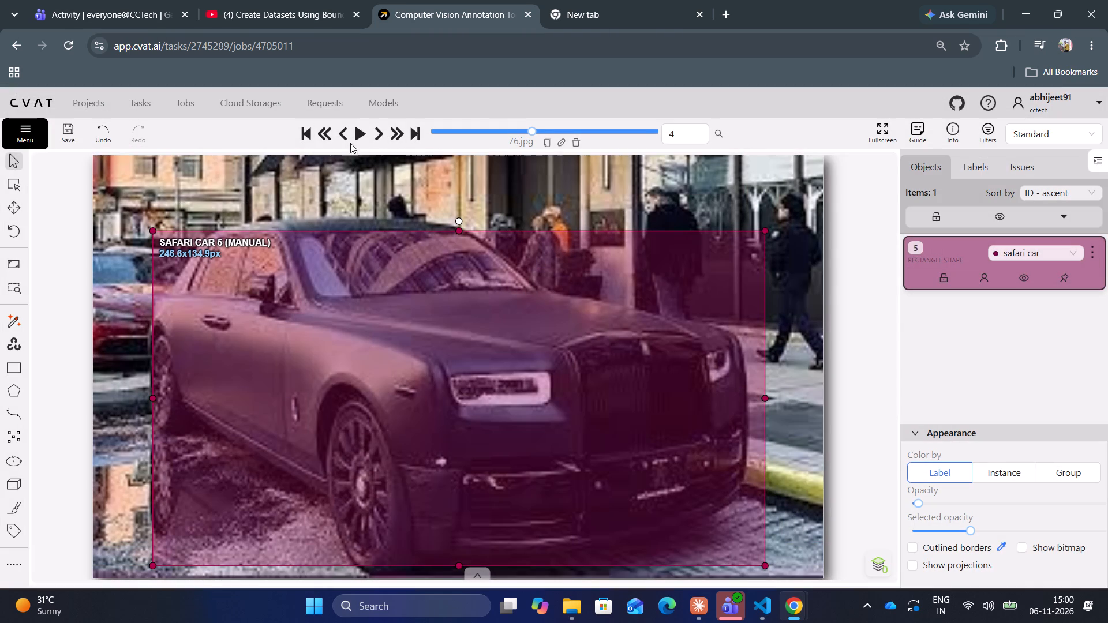
# On frame 77.jpg, draw a safari car rectangle shape of about 175 × 96 px around the purple car and save.
pyautogui.click(379, 134)
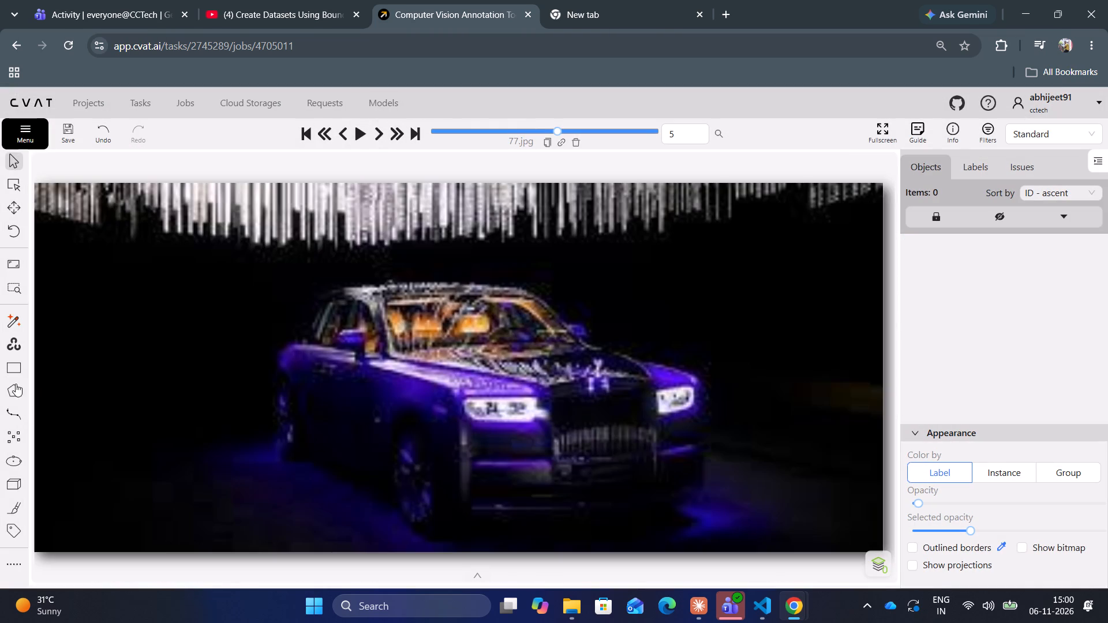
pyautogui.click(18, 372)
pyautogui.click(73, 422)
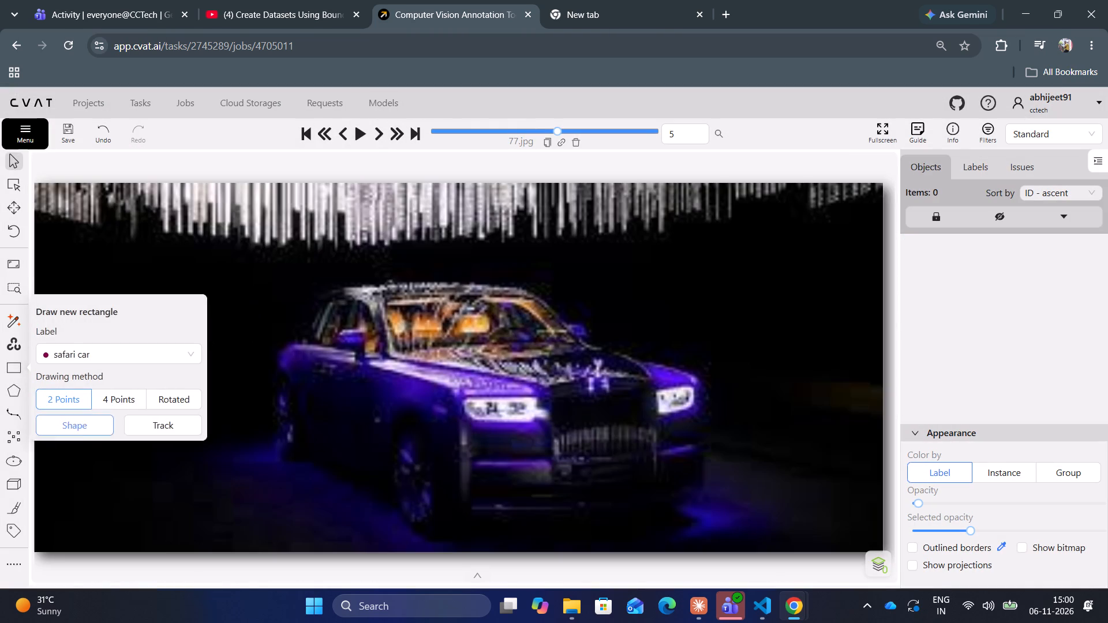
pyautogui.click(286, 280)
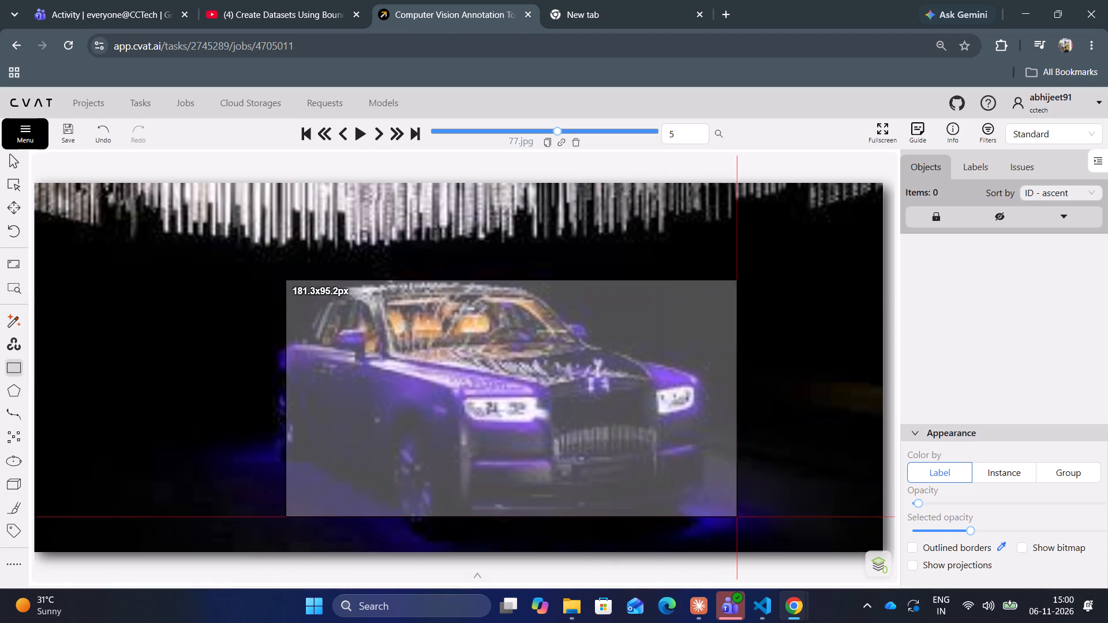
pyautogui.click(720, 520)
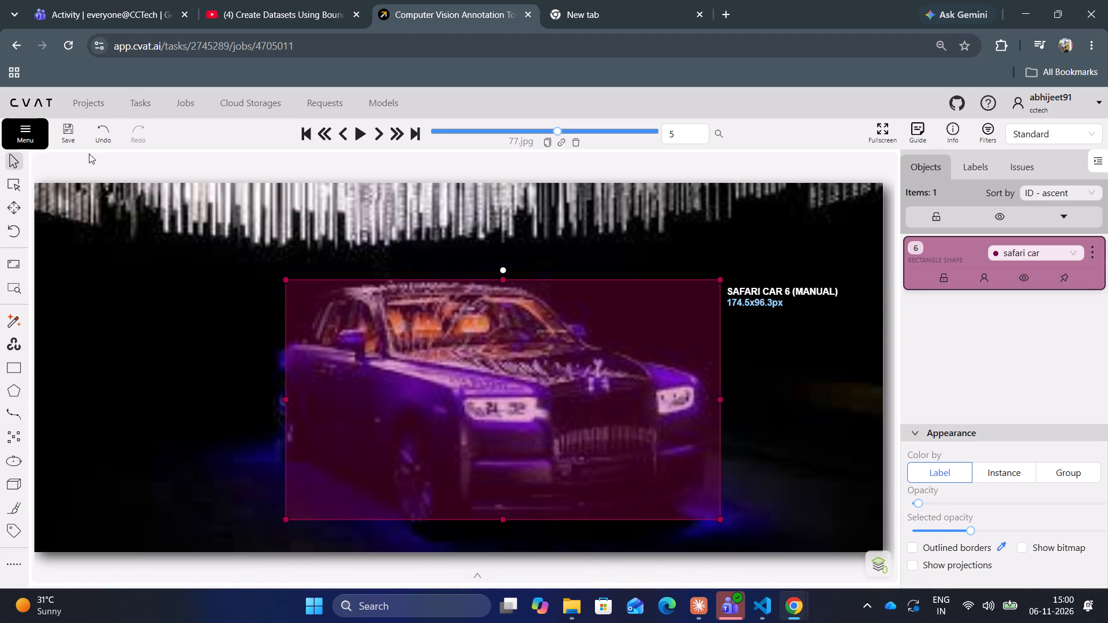
pyautogui.click(71, 137)
# On frame 78.jpg, draw a safari car rectangle shape of about 200 × 142 px around the car beside the woman and save.
pyautogui.click(384, 138)
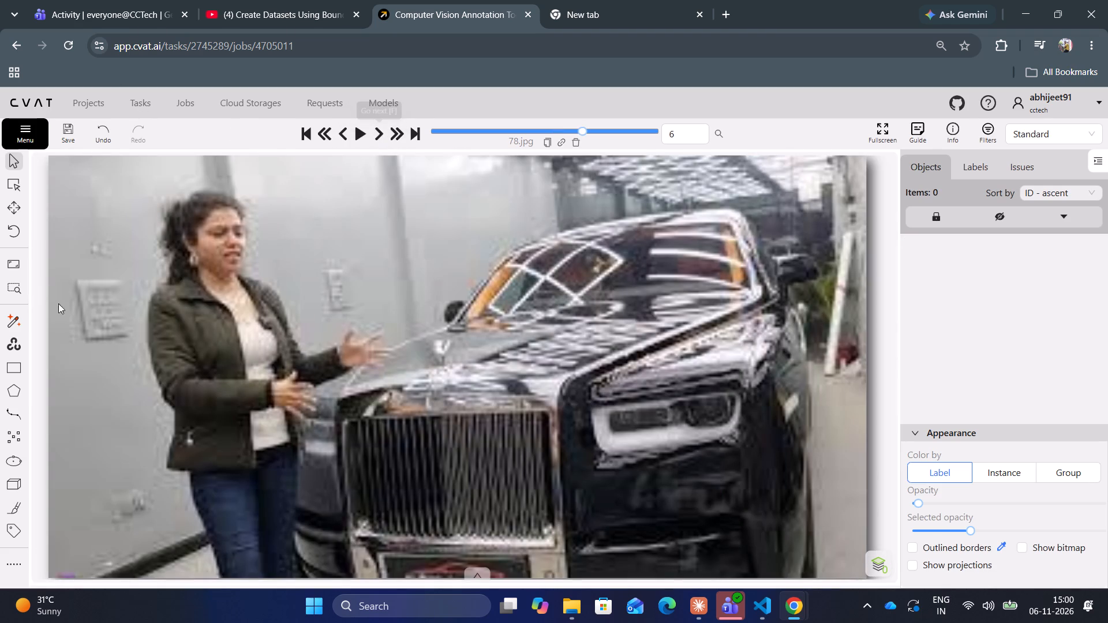
pyautogui.click(13, 367)
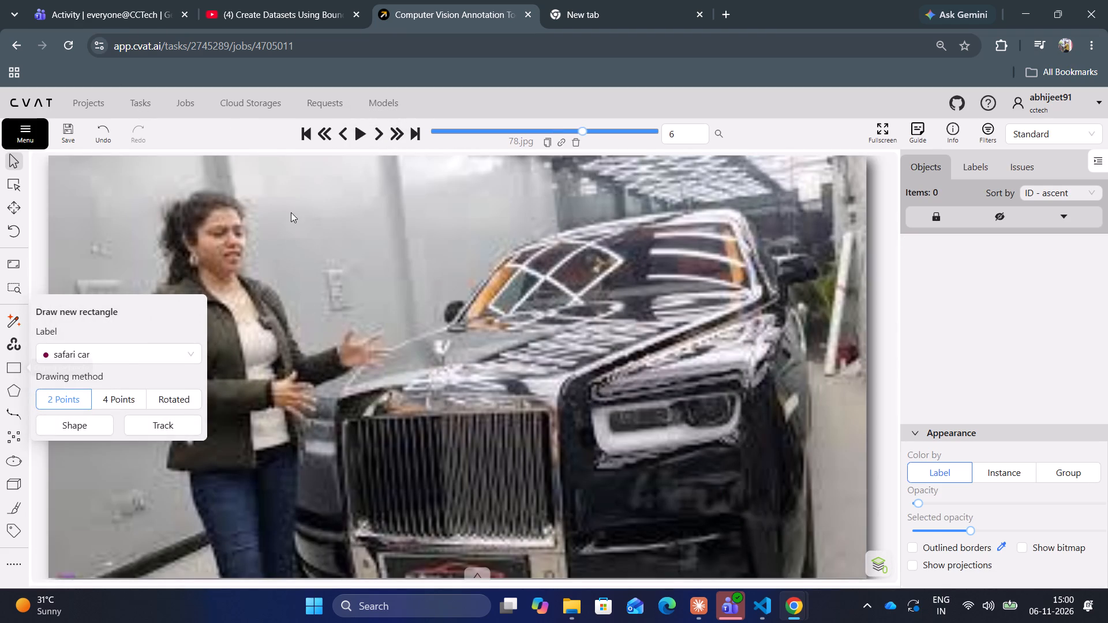
pyautogui.click(76, 423)
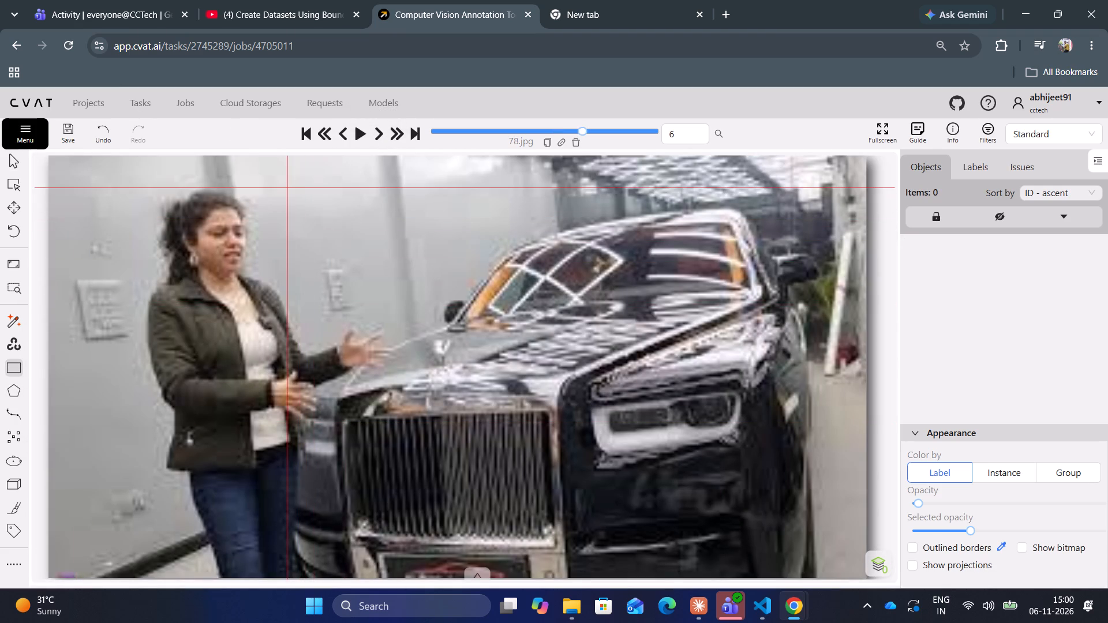
pyautogui.click(299, 201)
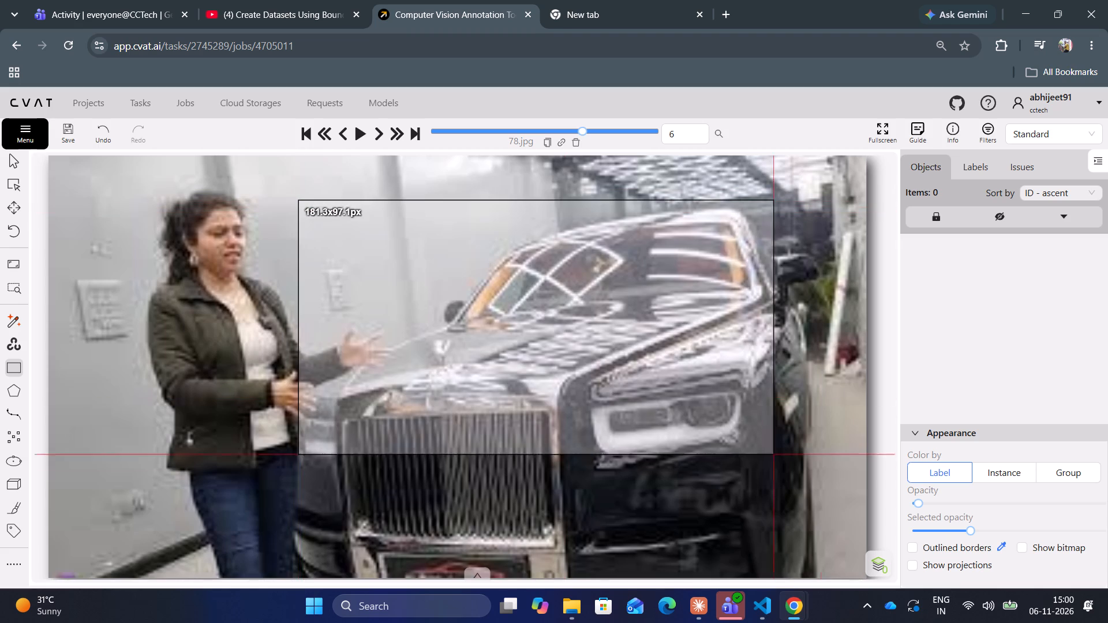
pyautogui.click(827, 588)
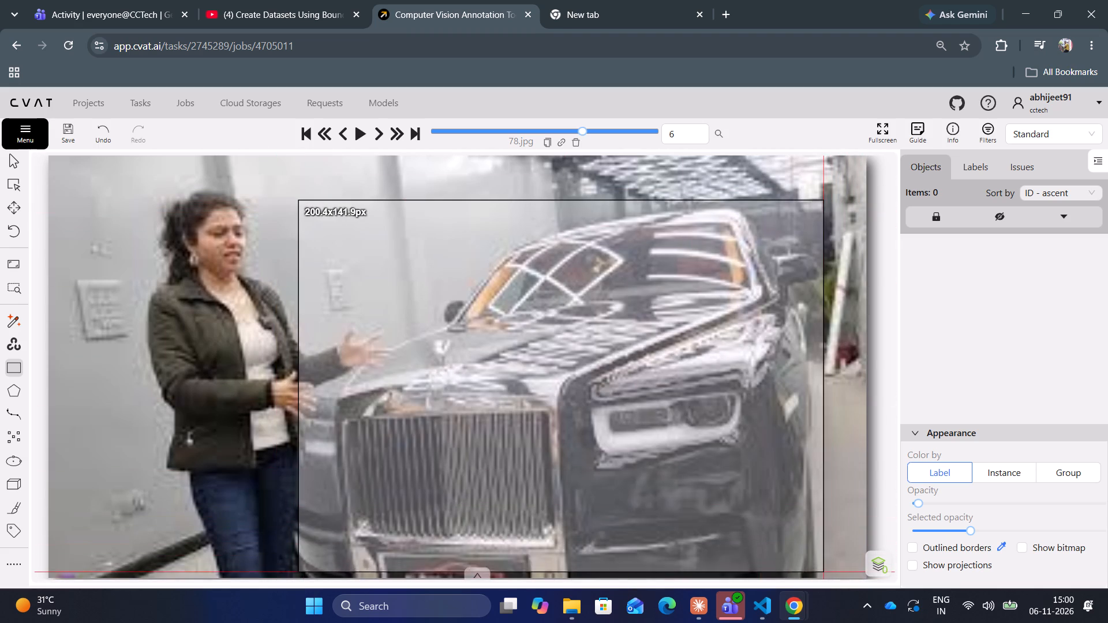
pyautogui.click(824, 572)
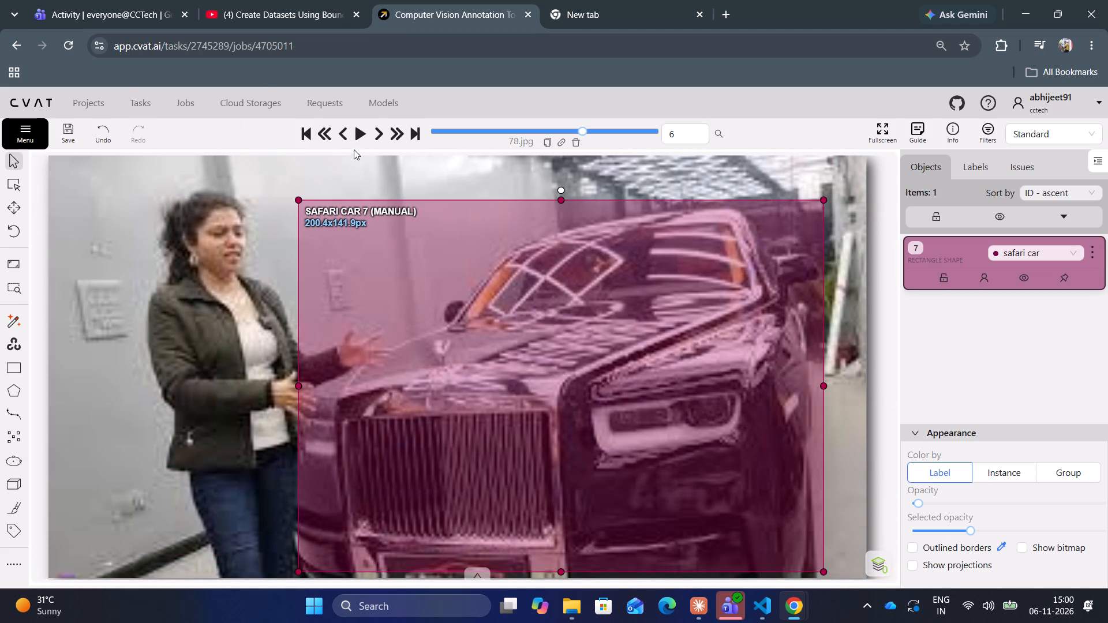
pyautogui.click(61, 129)
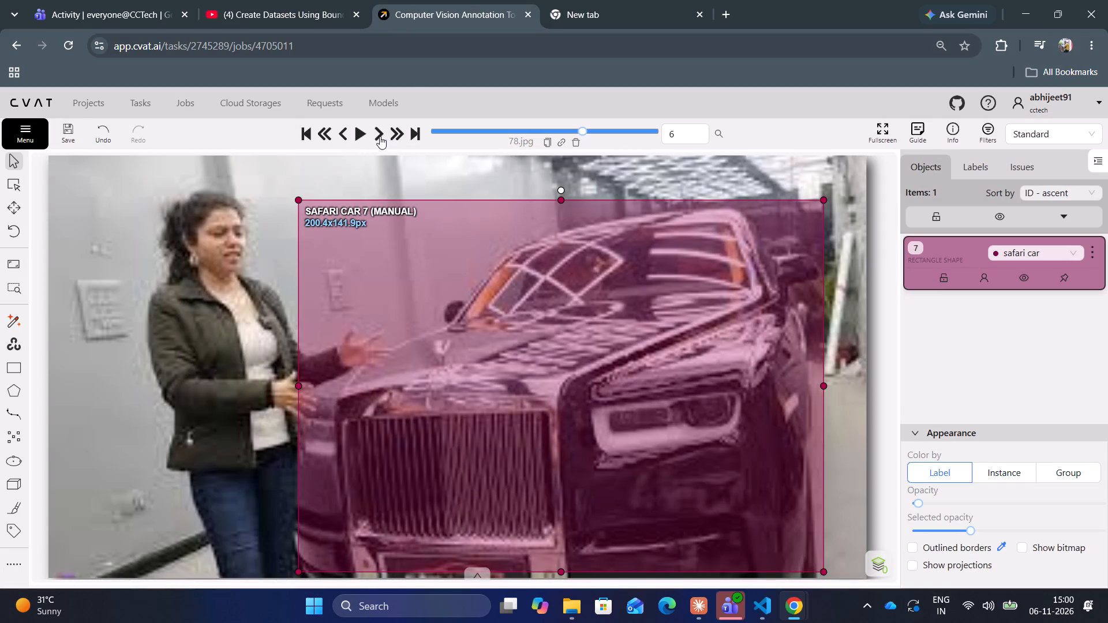
# On frame 79.jpg, draw a safari car rectangle shape of about 242 × 90 px around the white limousine and save.
pyautogui.click(382, 137)
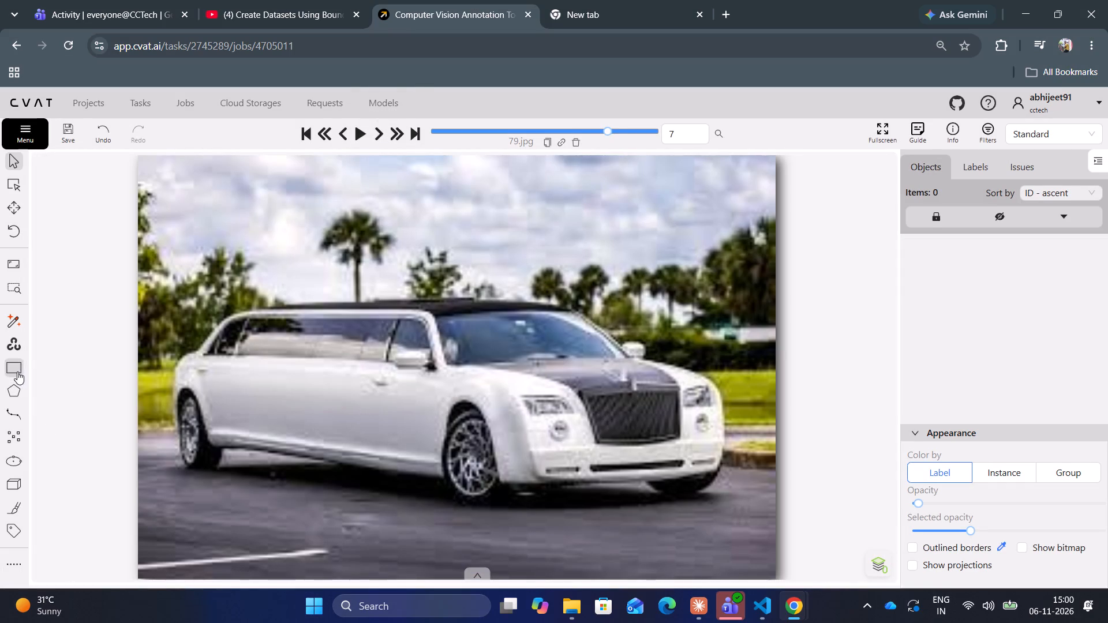
pyautogui.click(17, 371)
pyautogui.click(73, 423)
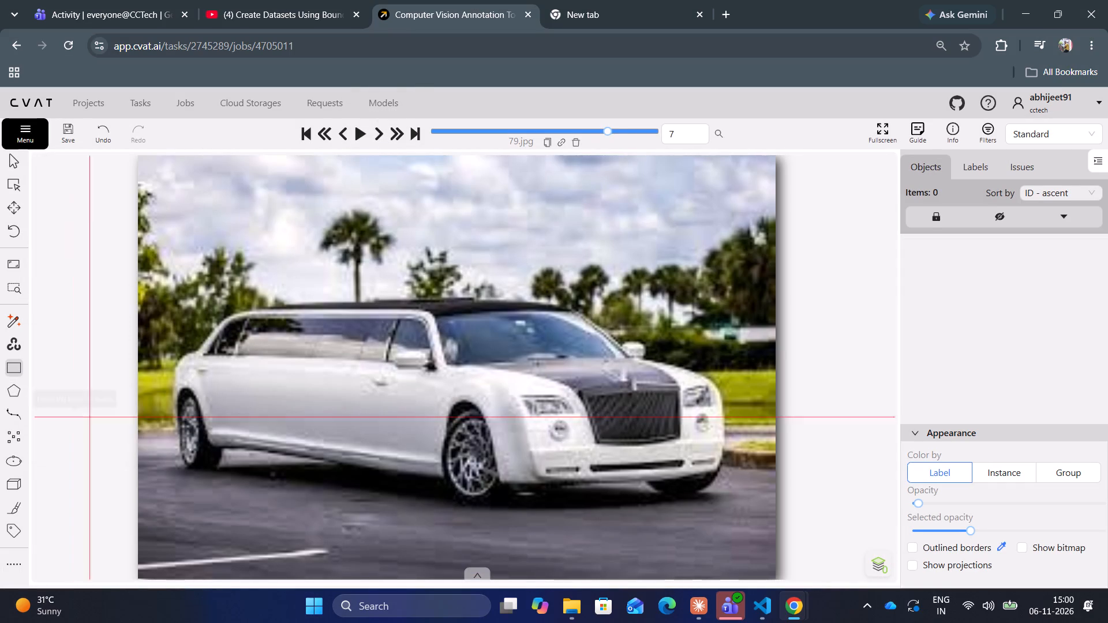
pyautogui.click(174, 293)
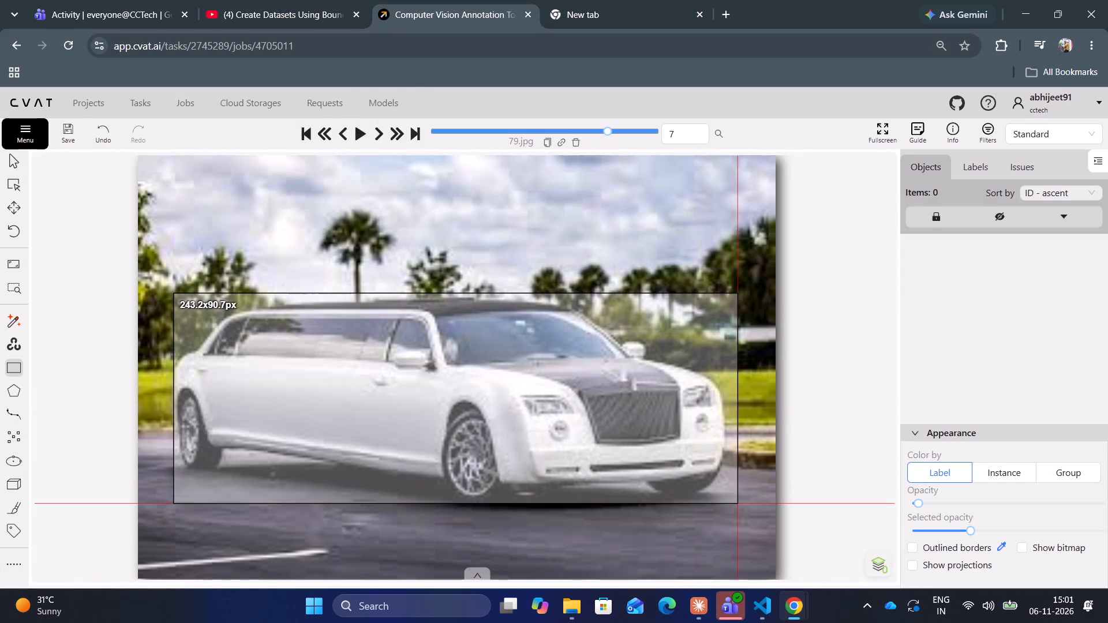
pyautogui.click(735, 502)
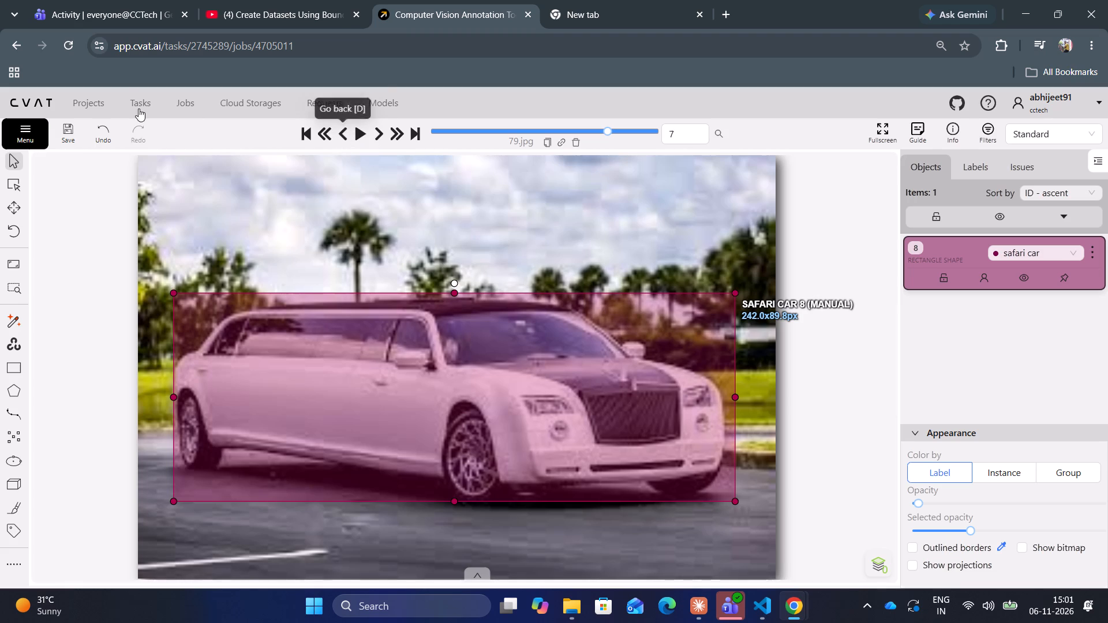
pyautogui.click(67, 132)
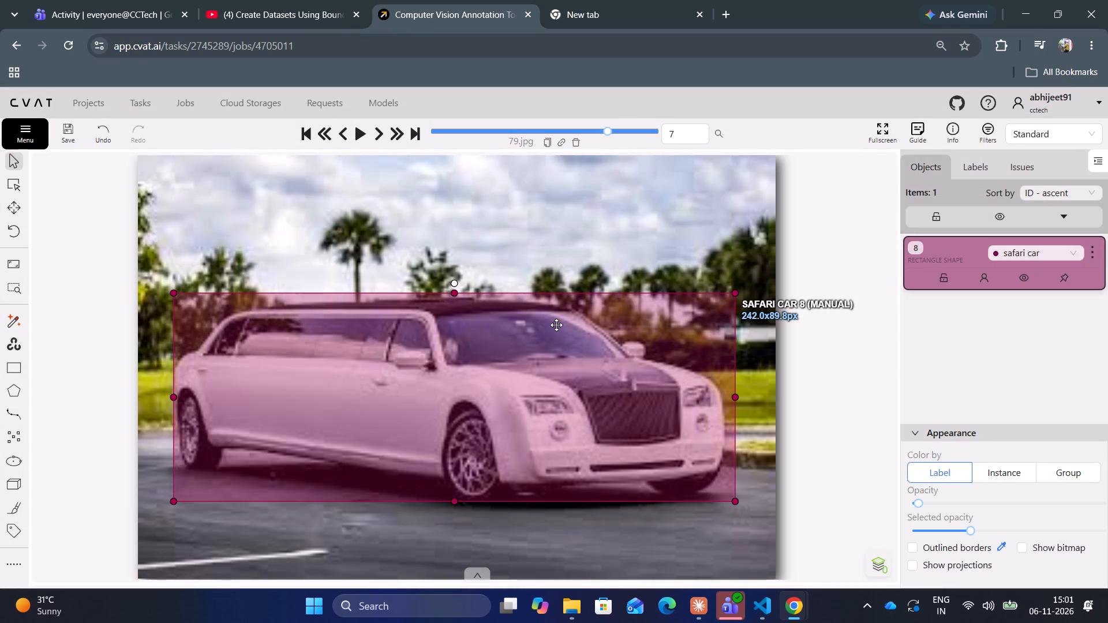
# On frame 83.jpg, draw a safari car rectangle shape of about 256 × 104 px around the silver car and save.
pyautogui.click(381, 134)
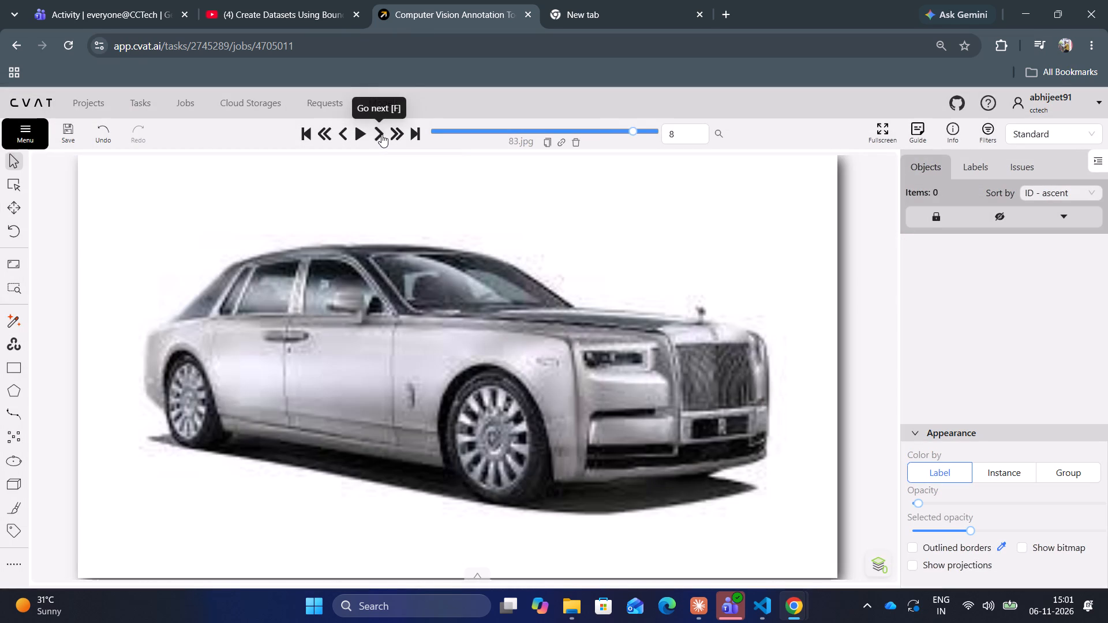
pyautogui.click(17, 371)
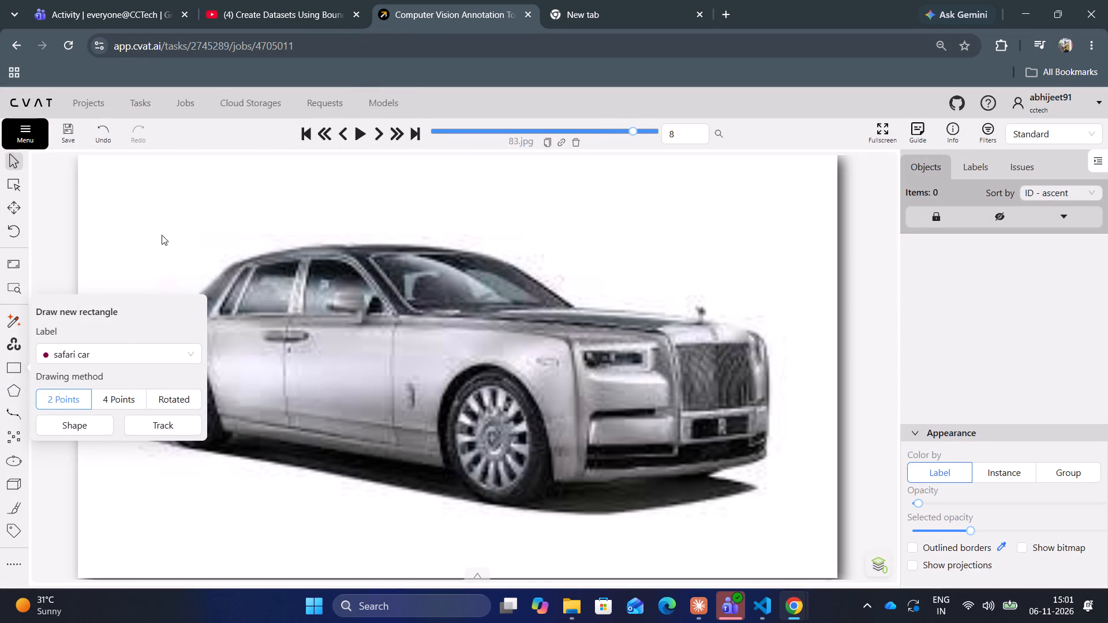
pyautogui.click(80, 434)
pyautogui.click(140, 238)
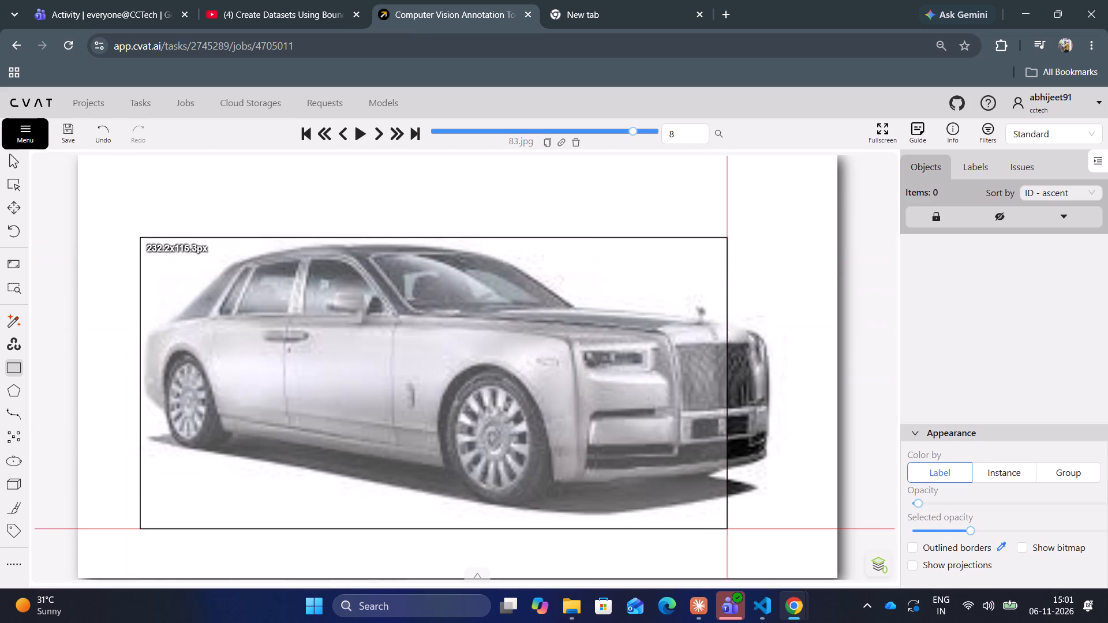
pyautogui.click(787, 500)
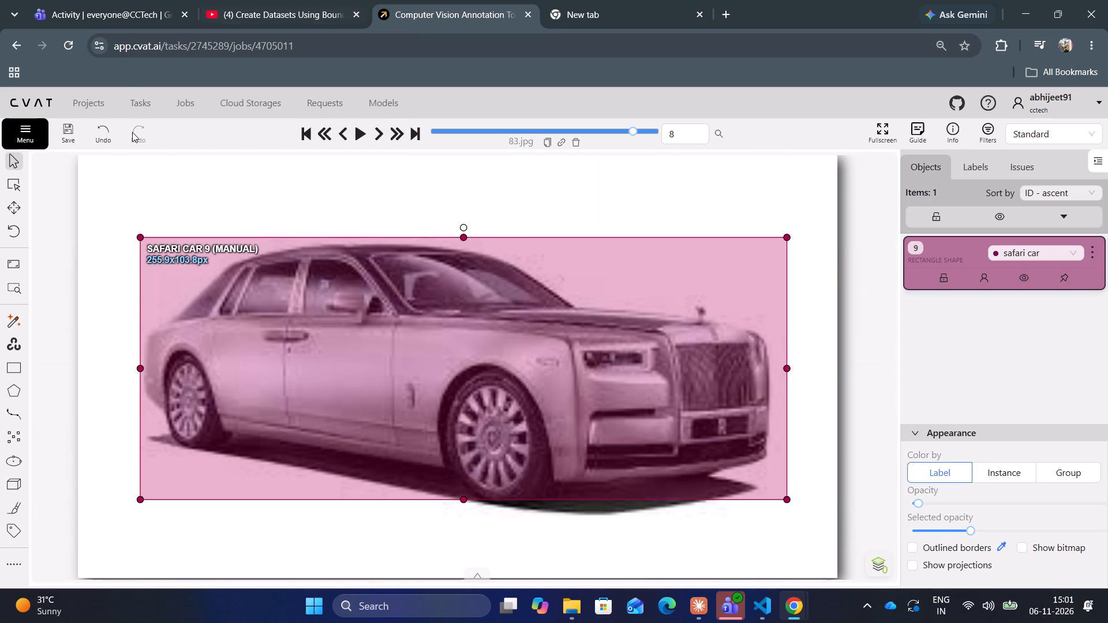
pyautogui.click(70, 130)
# On frame 84.jpg, draw a safari car rectangle shape of about 146 × 65 px around the dark green car and save.
pyautogui.click(384, 135)
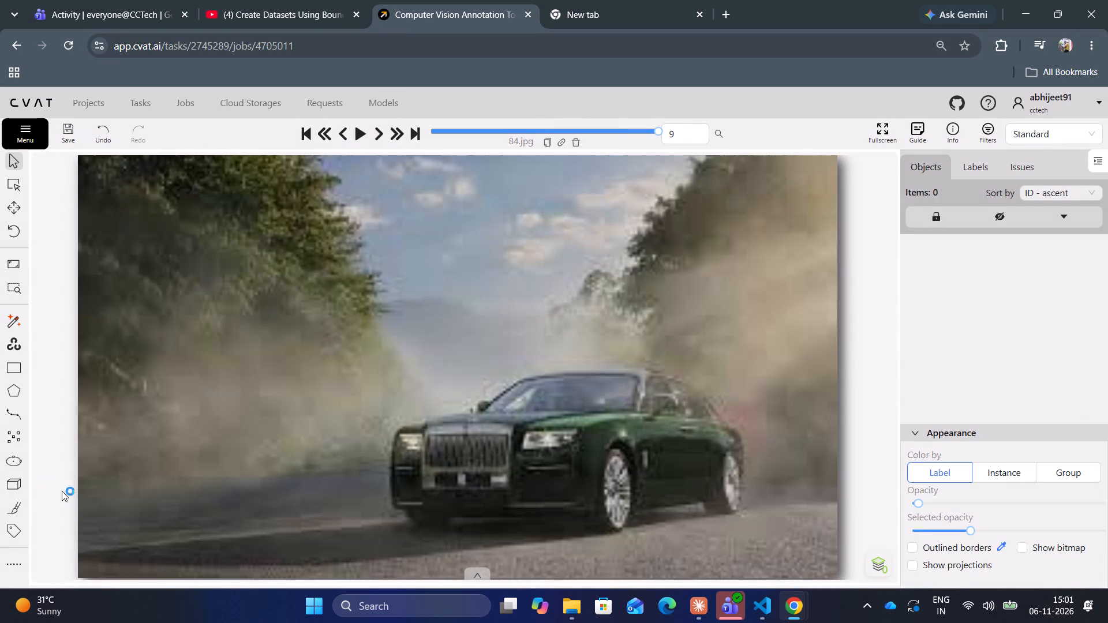
pyautogui.click(15, 363)
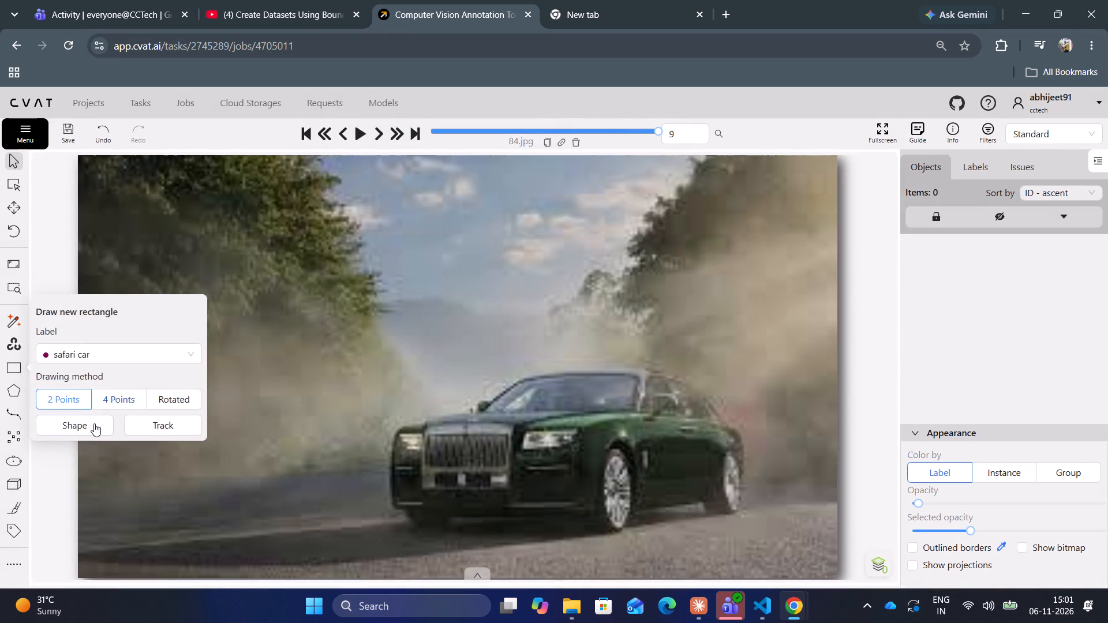
pyautogui.click(94, 425)
pyautogui.click(389, 369)
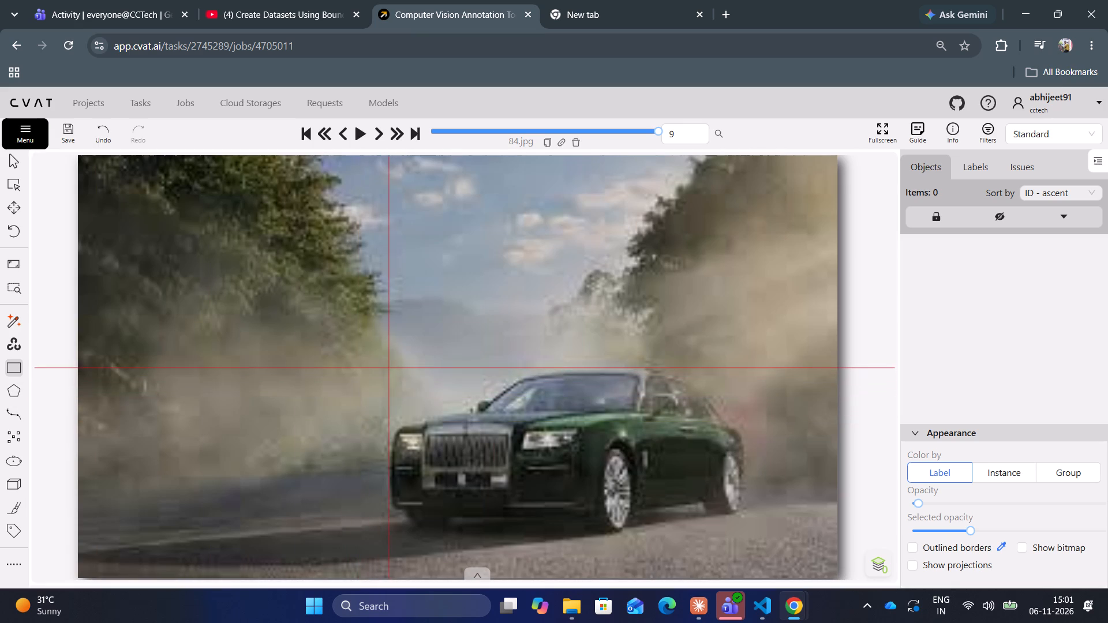
pyautogui.click(759, 534)
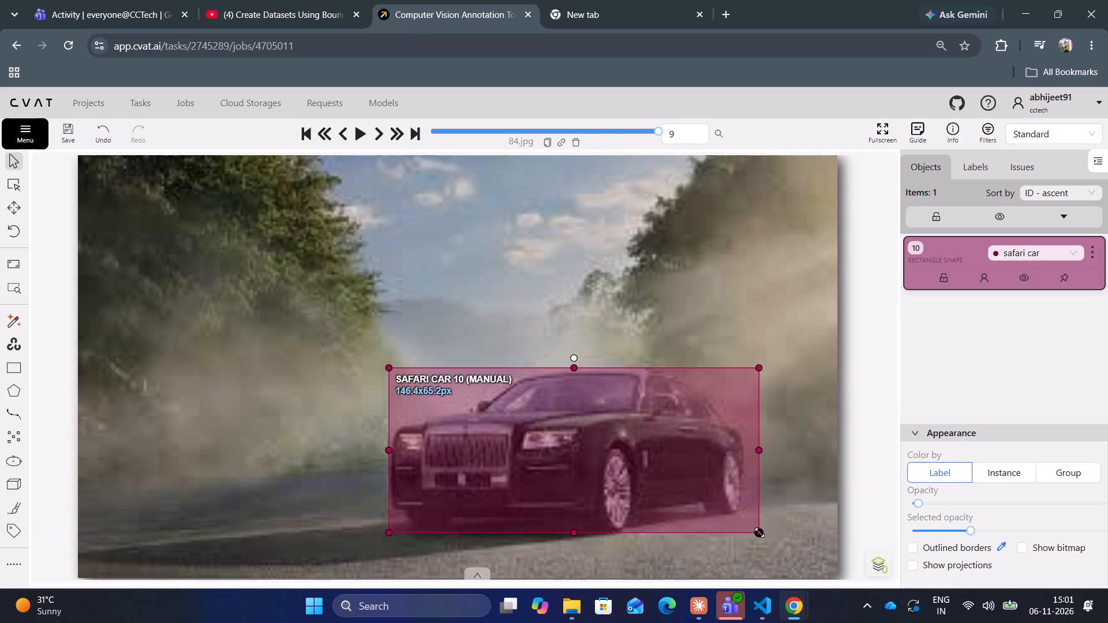
pyautogui.click(73, 126)
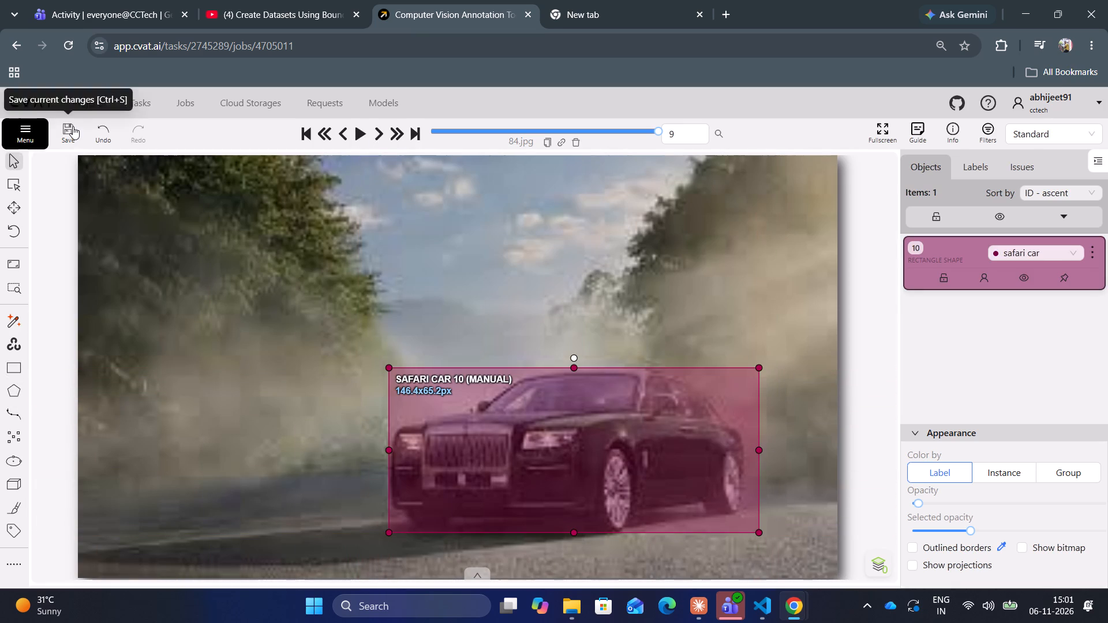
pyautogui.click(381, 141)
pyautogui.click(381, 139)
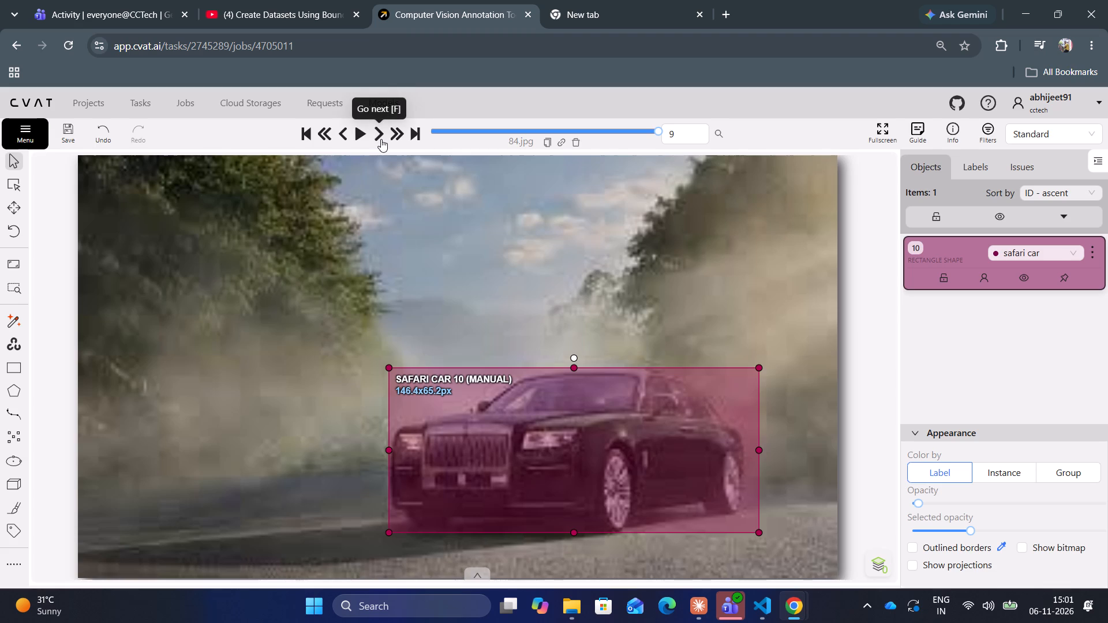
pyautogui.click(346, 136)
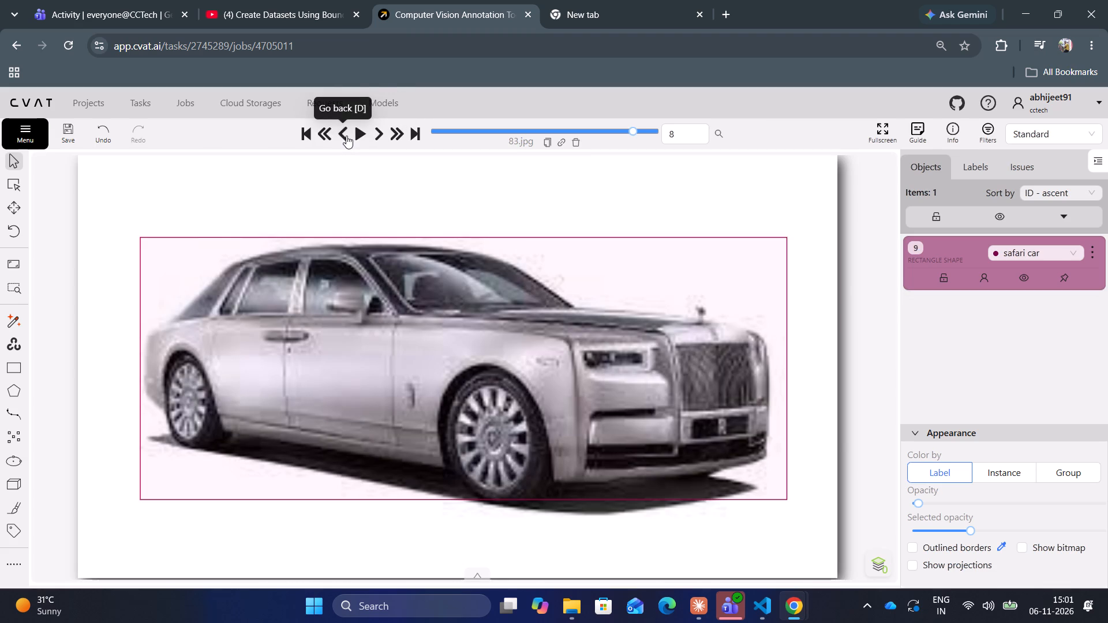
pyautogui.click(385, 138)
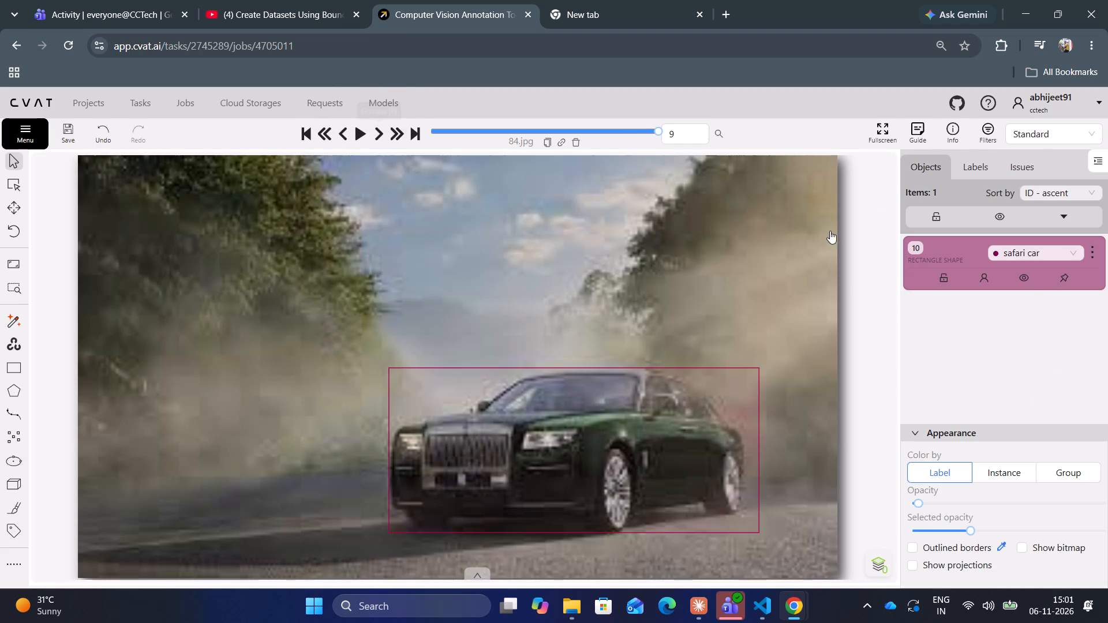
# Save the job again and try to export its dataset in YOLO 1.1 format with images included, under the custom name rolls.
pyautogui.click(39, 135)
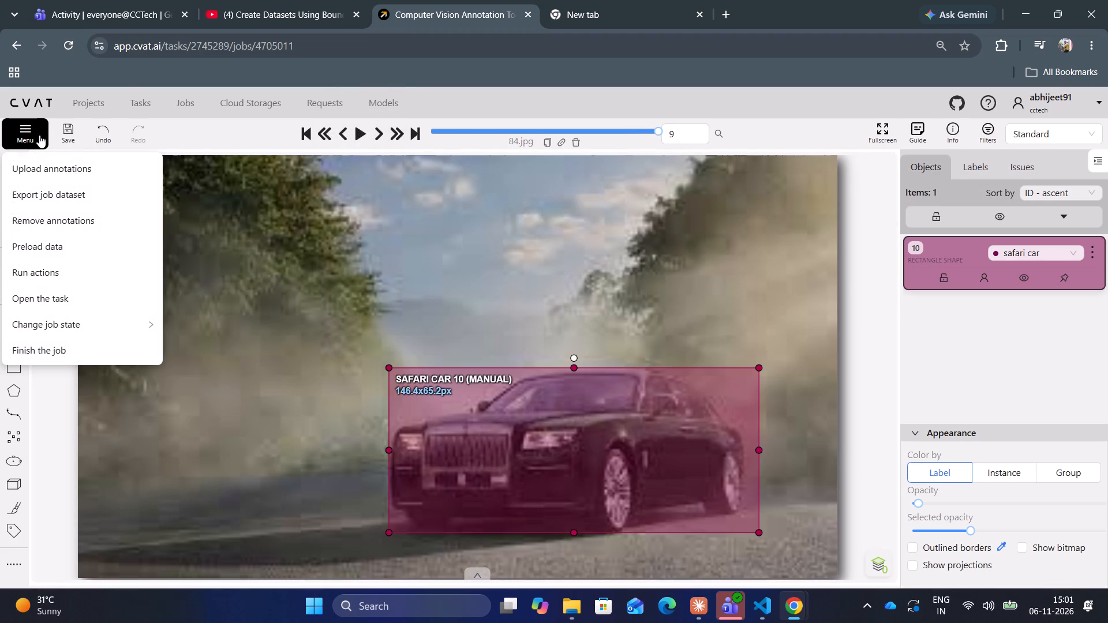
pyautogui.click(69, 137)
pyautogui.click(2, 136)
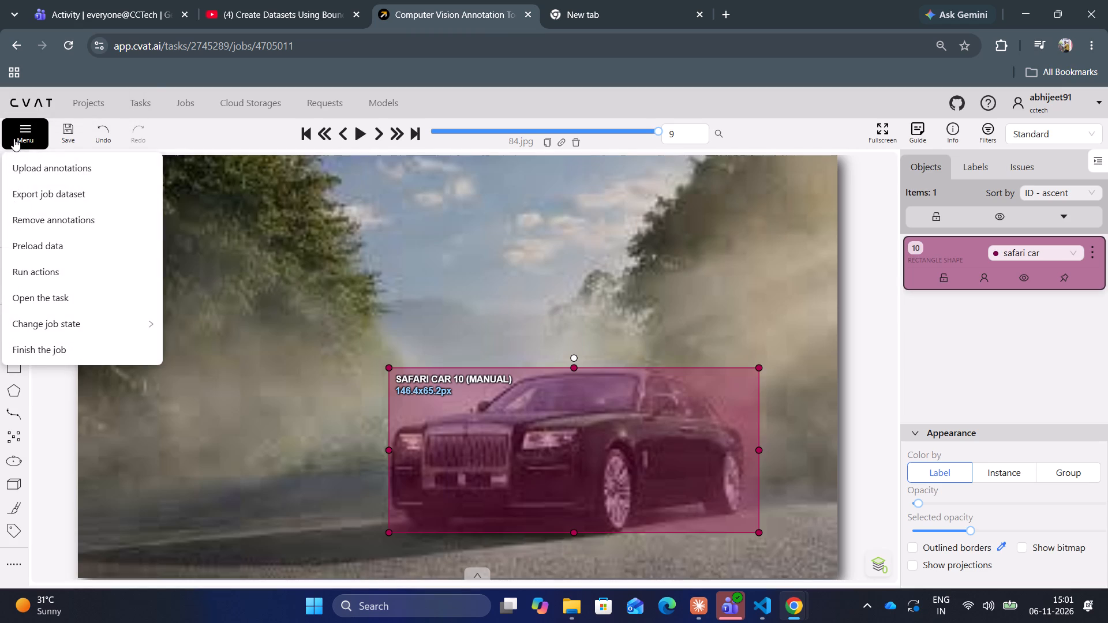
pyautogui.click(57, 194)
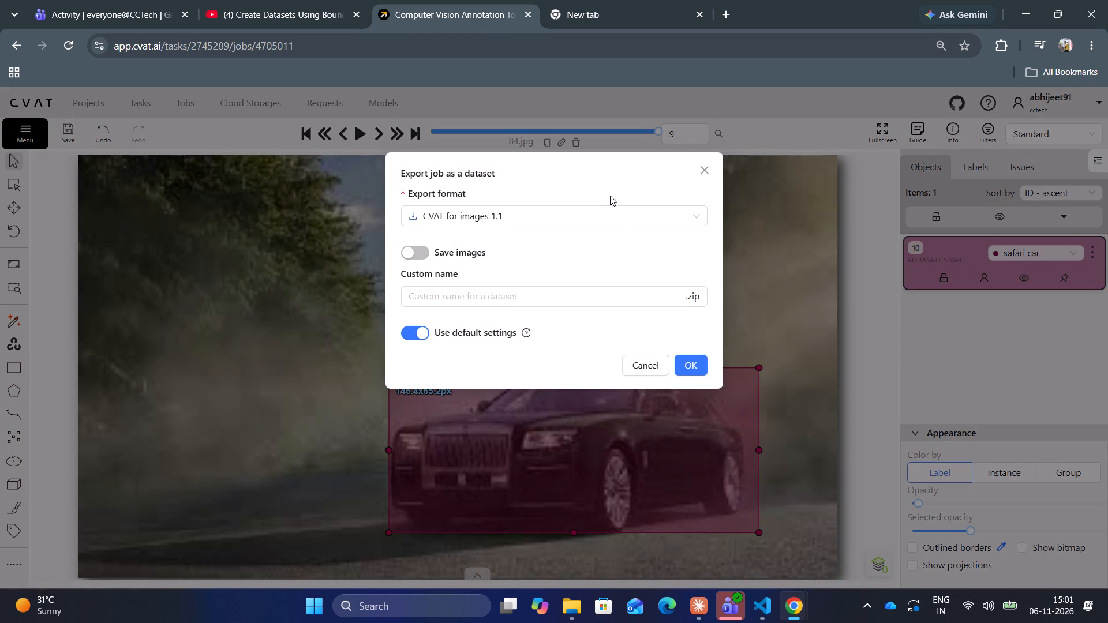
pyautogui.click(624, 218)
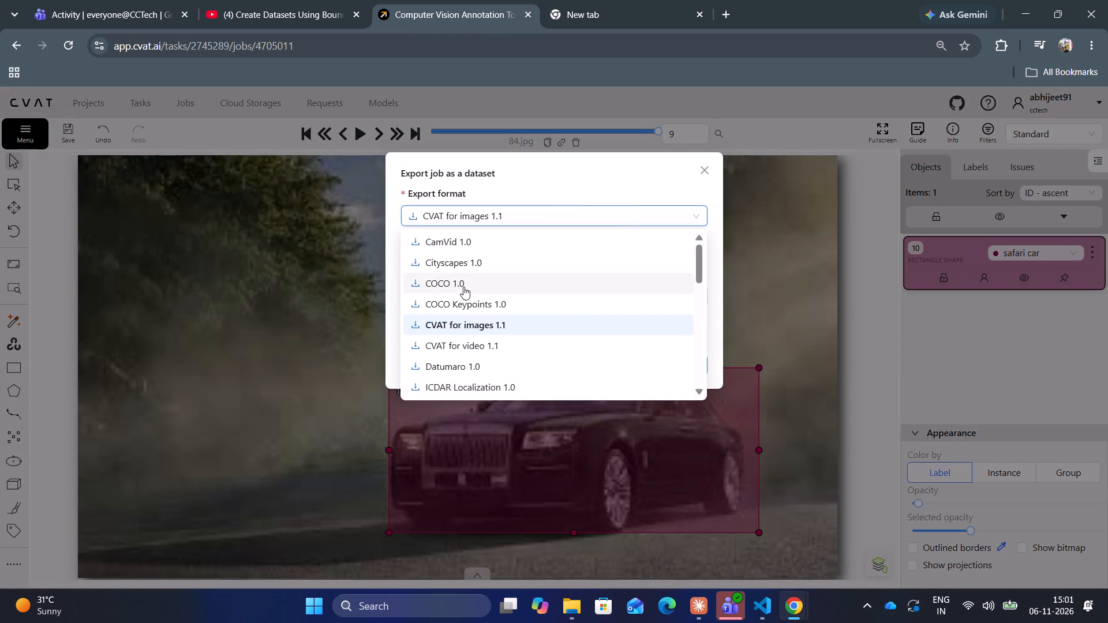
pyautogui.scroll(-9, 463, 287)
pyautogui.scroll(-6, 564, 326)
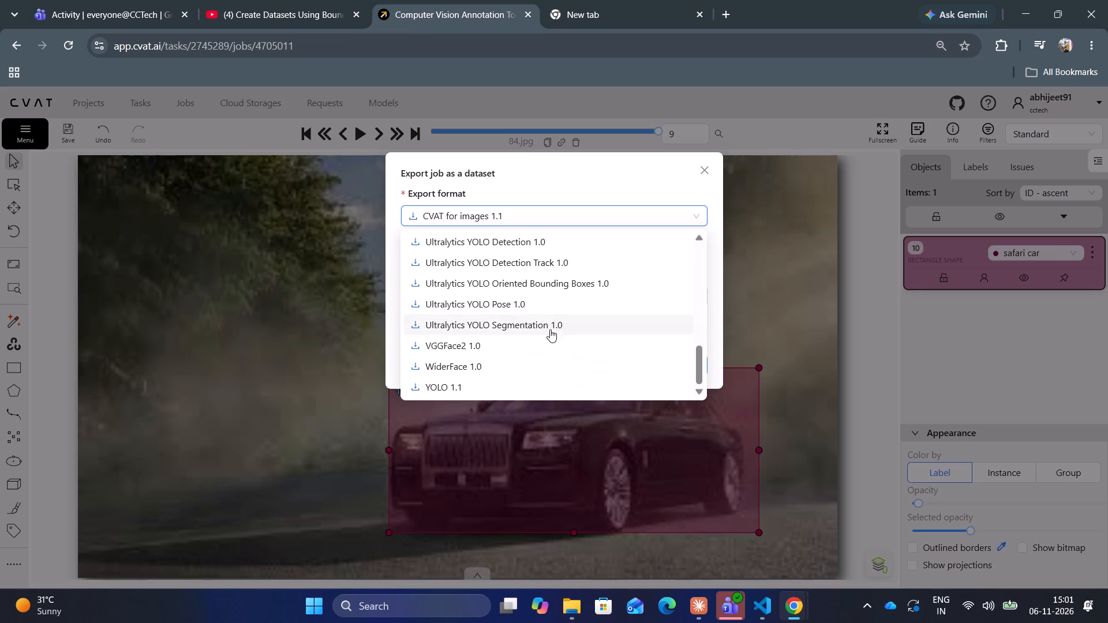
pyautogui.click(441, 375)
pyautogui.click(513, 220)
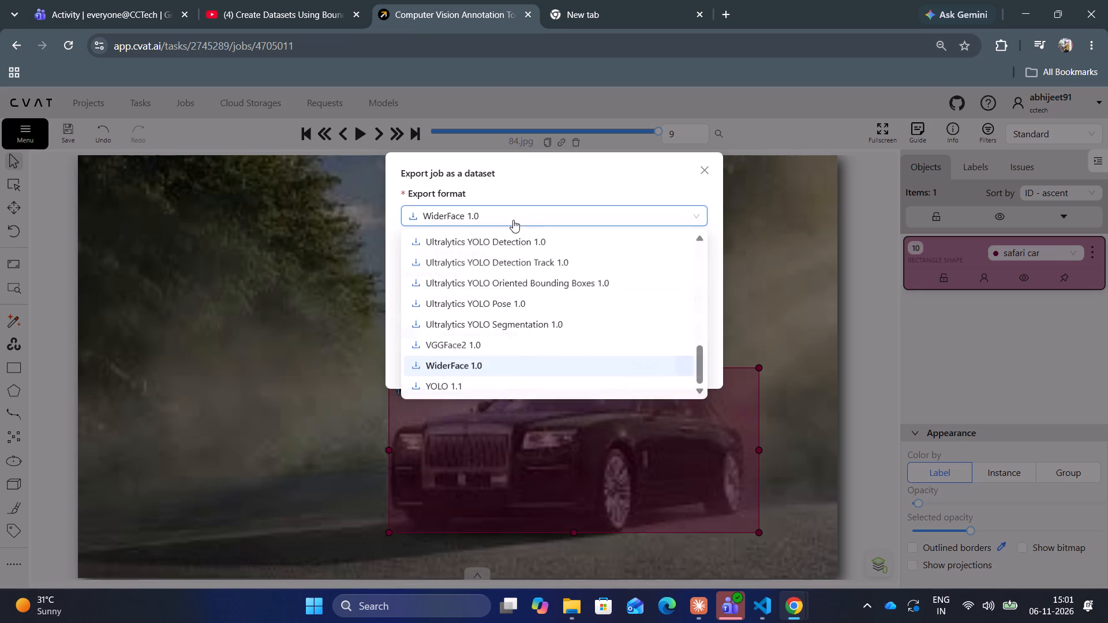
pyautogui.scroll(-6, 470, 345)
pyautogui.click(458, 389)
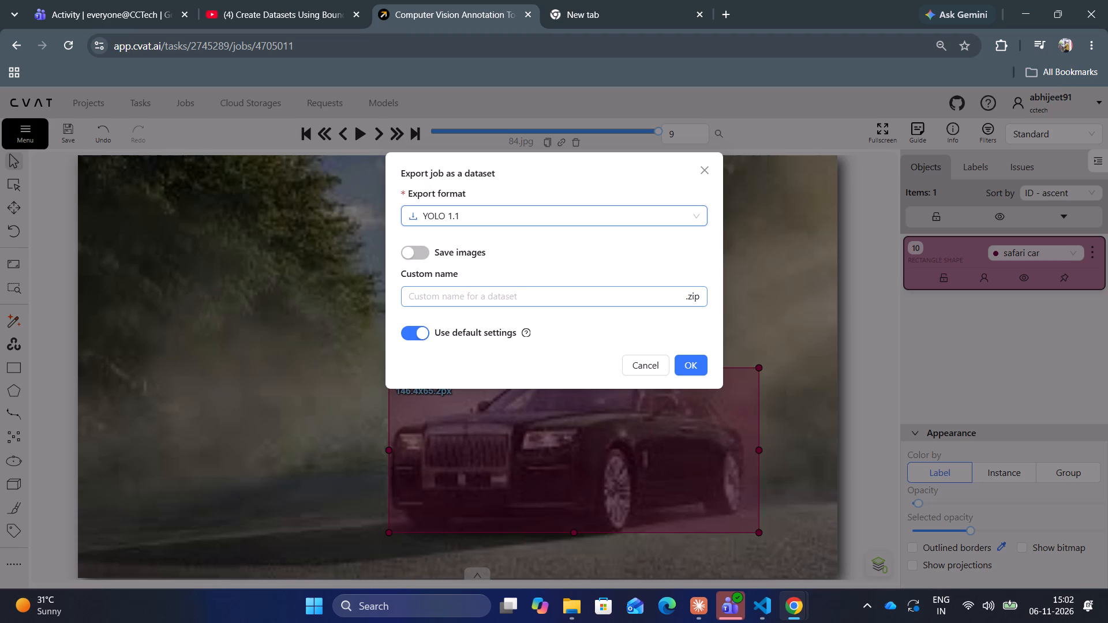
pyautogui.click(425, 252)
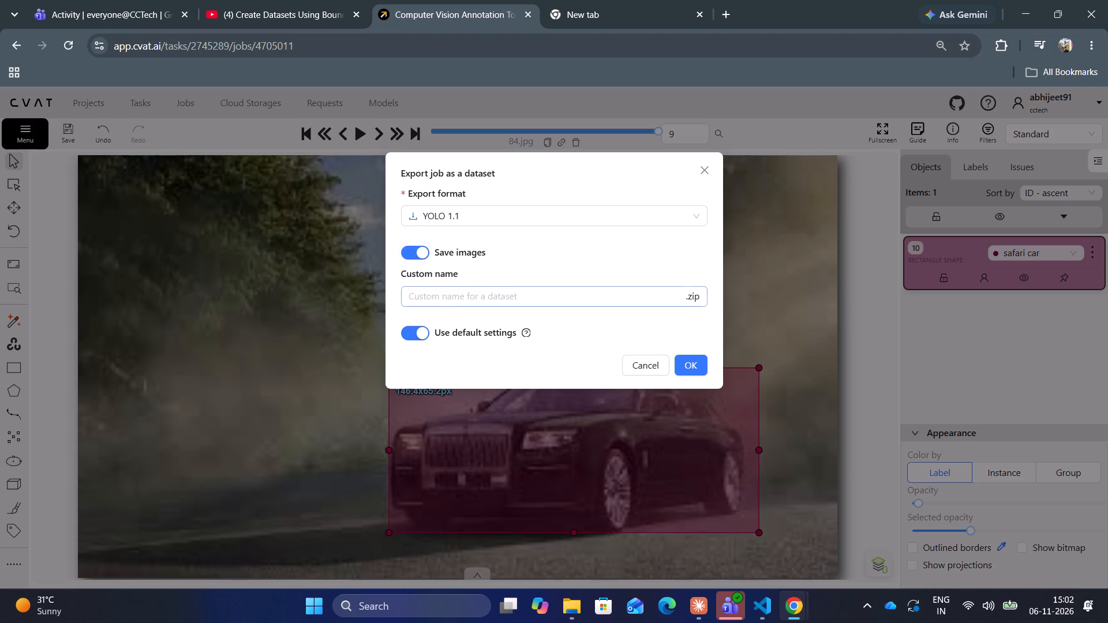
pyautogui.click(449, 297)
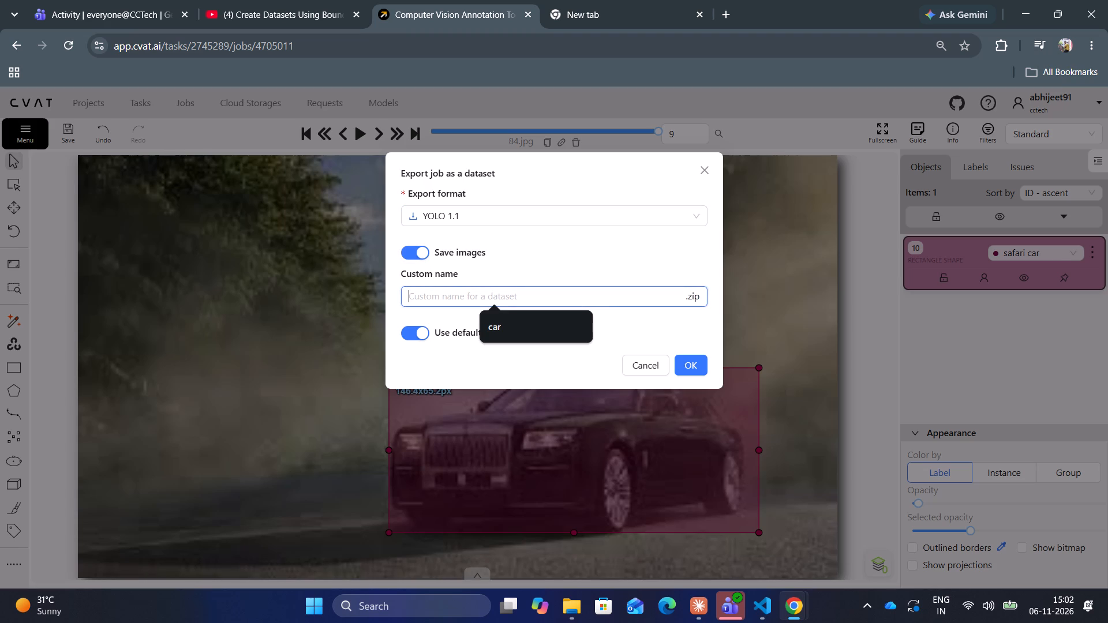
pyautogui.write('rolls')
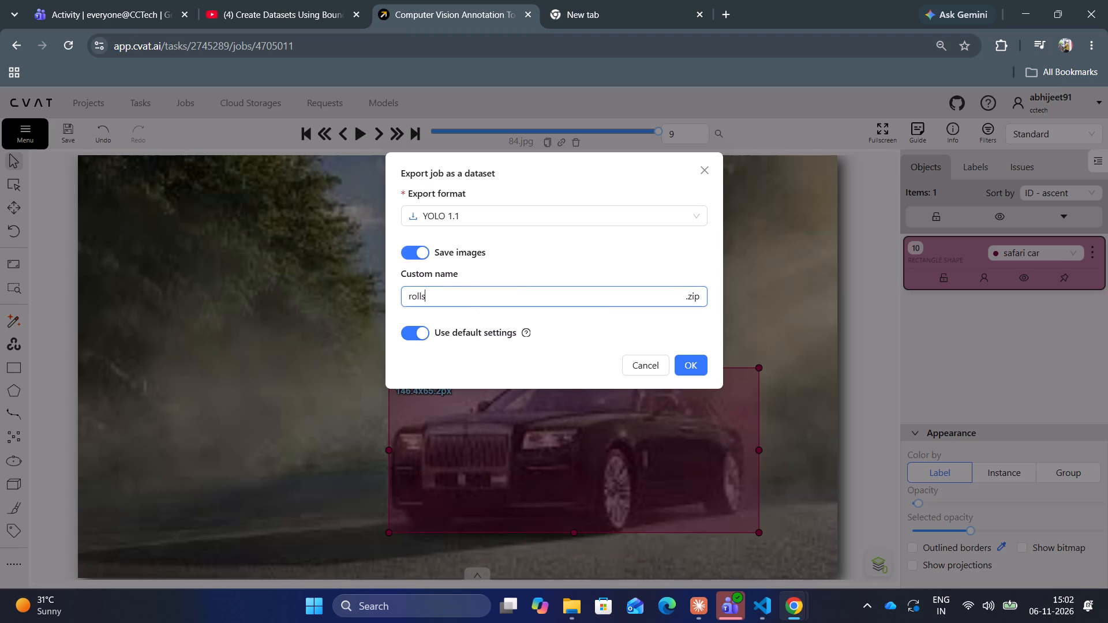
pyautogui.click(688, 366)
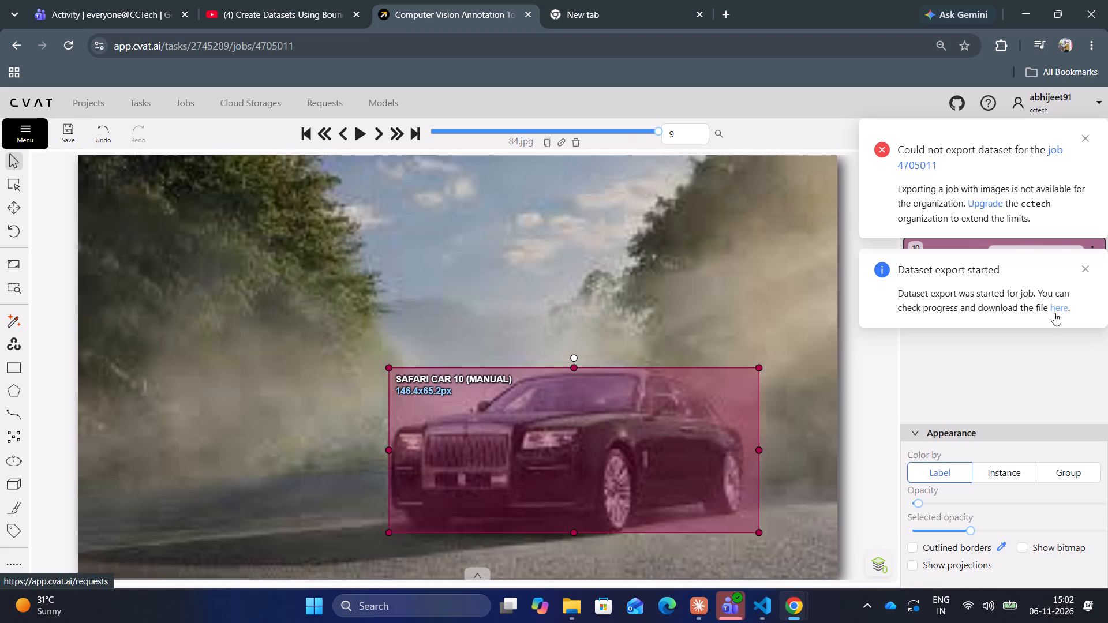
# Export the job's annotations in YOLO 1.1 format without images, under the custom name rolls.
pyautogui.click(21, 130)
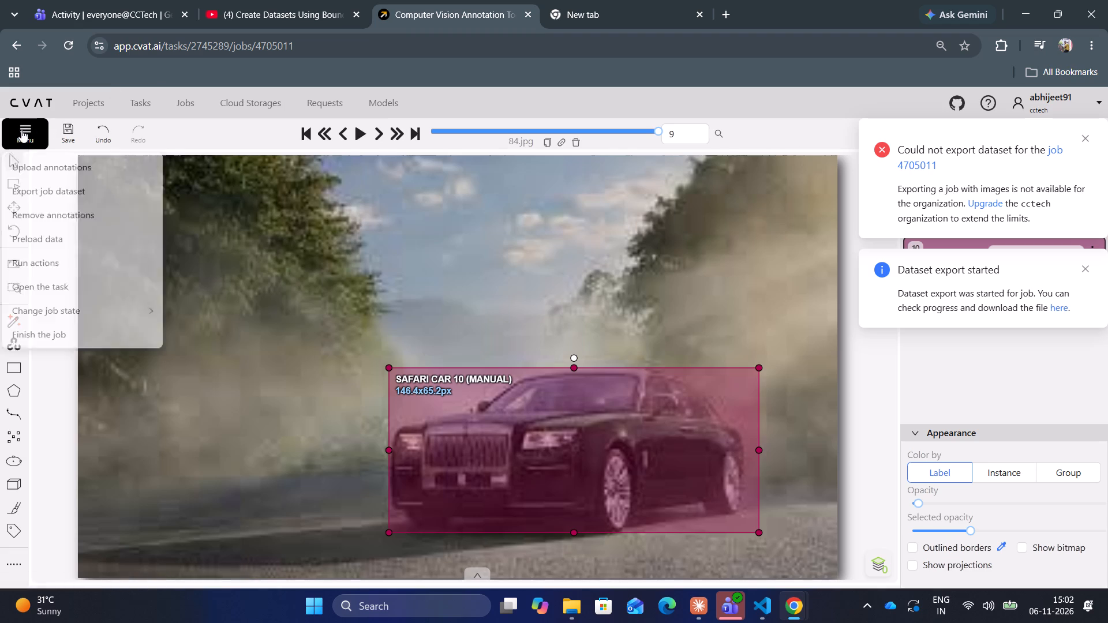
pyautogui.click(47, 192)
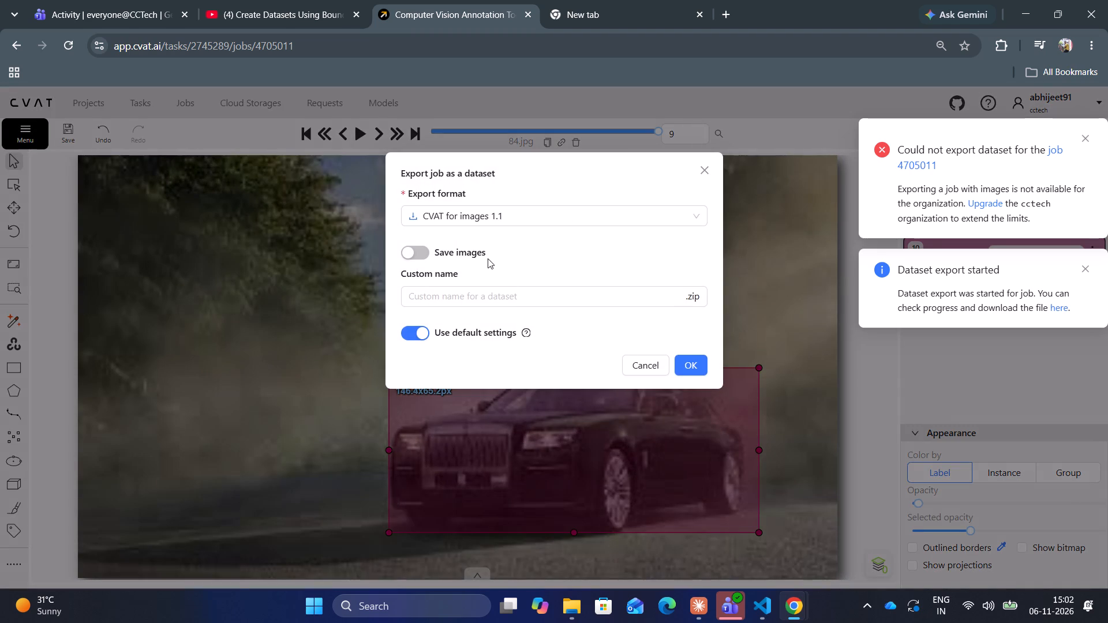
pyautogui.click(631, 216)
pyautogui.scroll(-3, 617, 265)
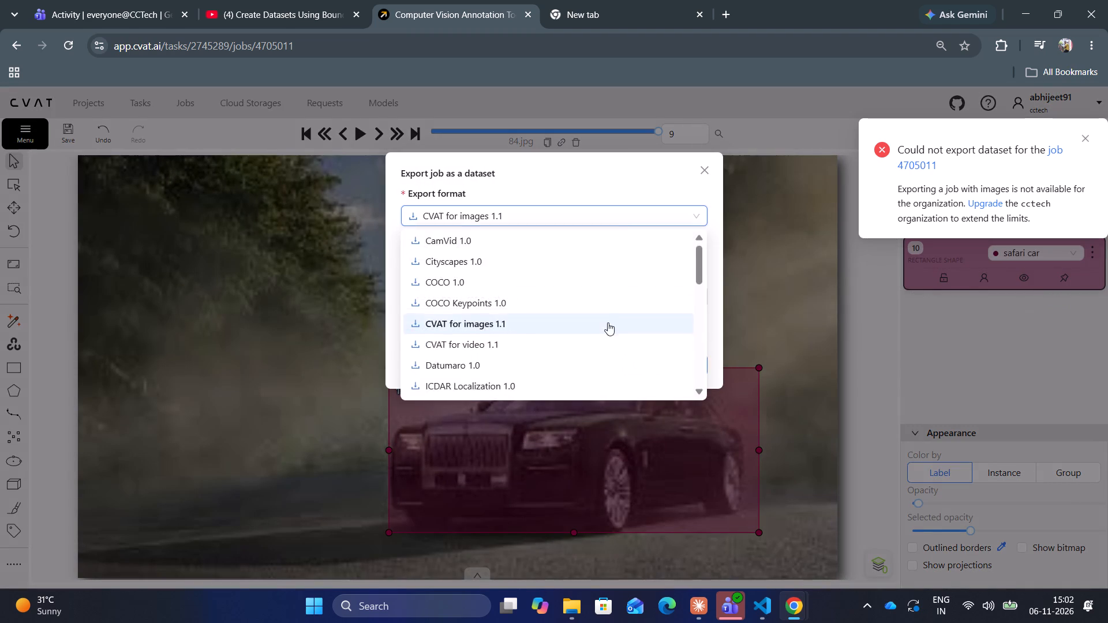
pyautogui.scroll(-9, 608, 322)
pyautogui.click(461, 386)
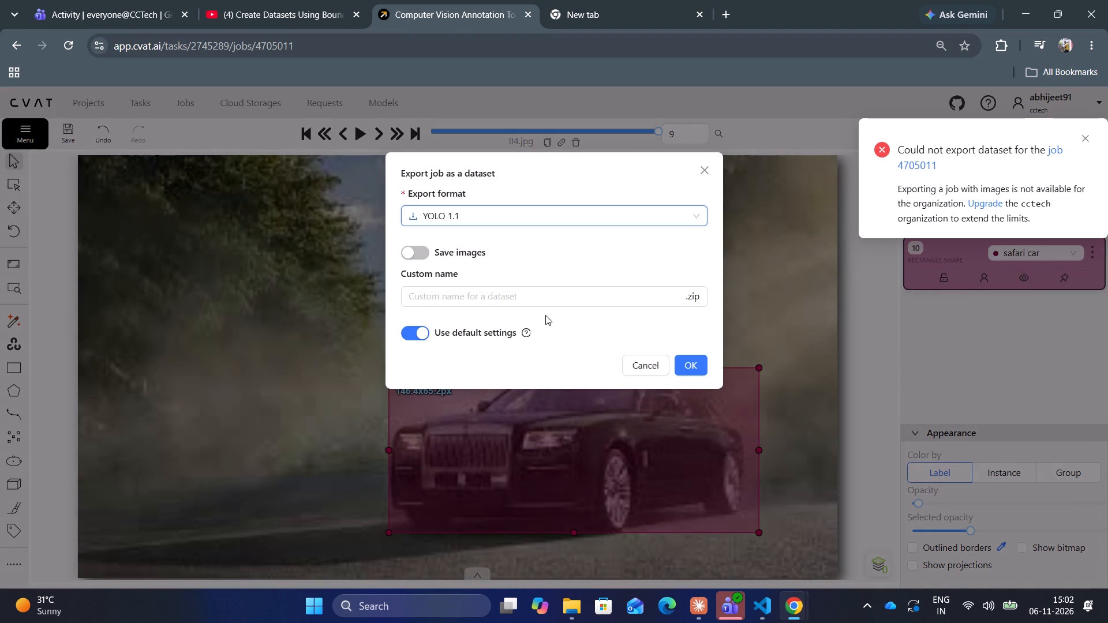
pyautogui.click(634, 301)
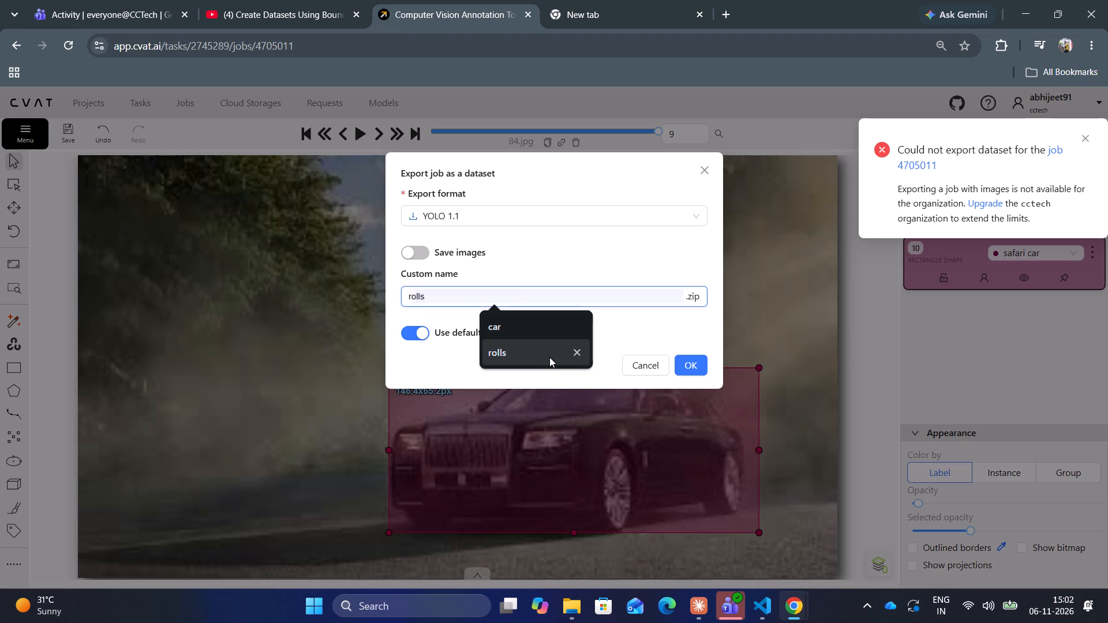
pyautogui.click(548, 356)
pyautogui.click(695, 363)
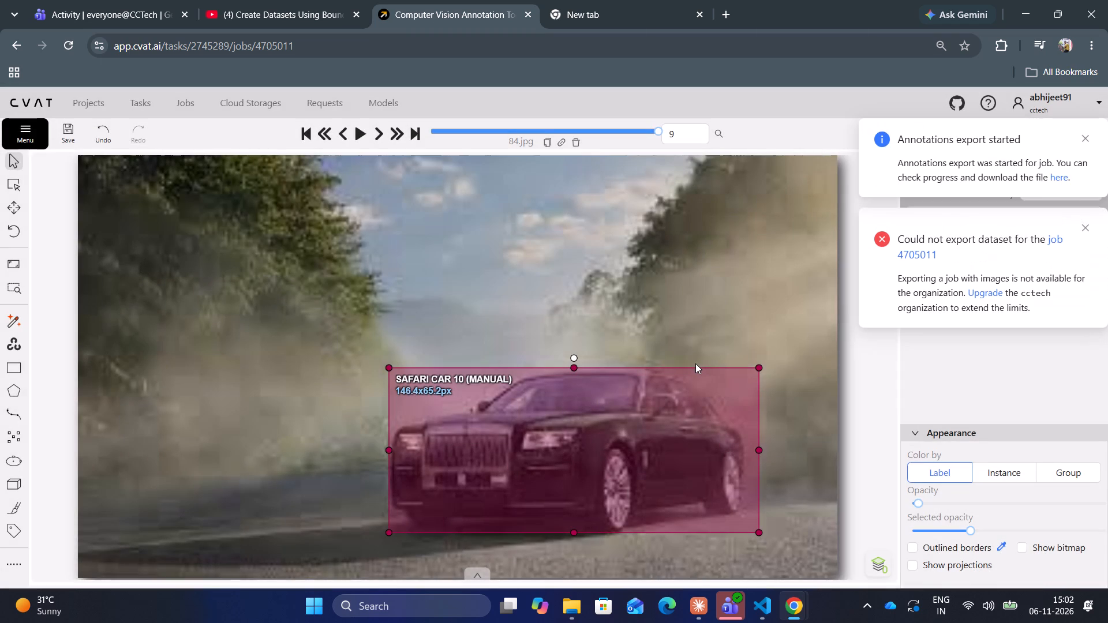
# Open the export requests, dismiss the notifications, and download the YOLO 1.1 annotation export of job 4705011.
pyautogui.click(1058, 177)
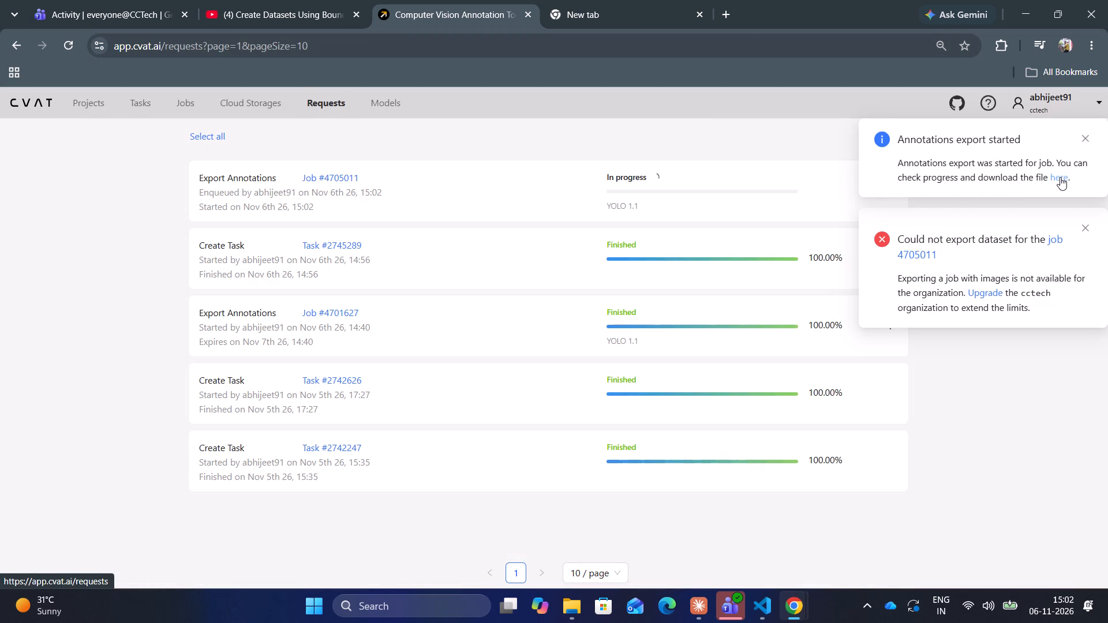
pyautogui.click(1087, 138)
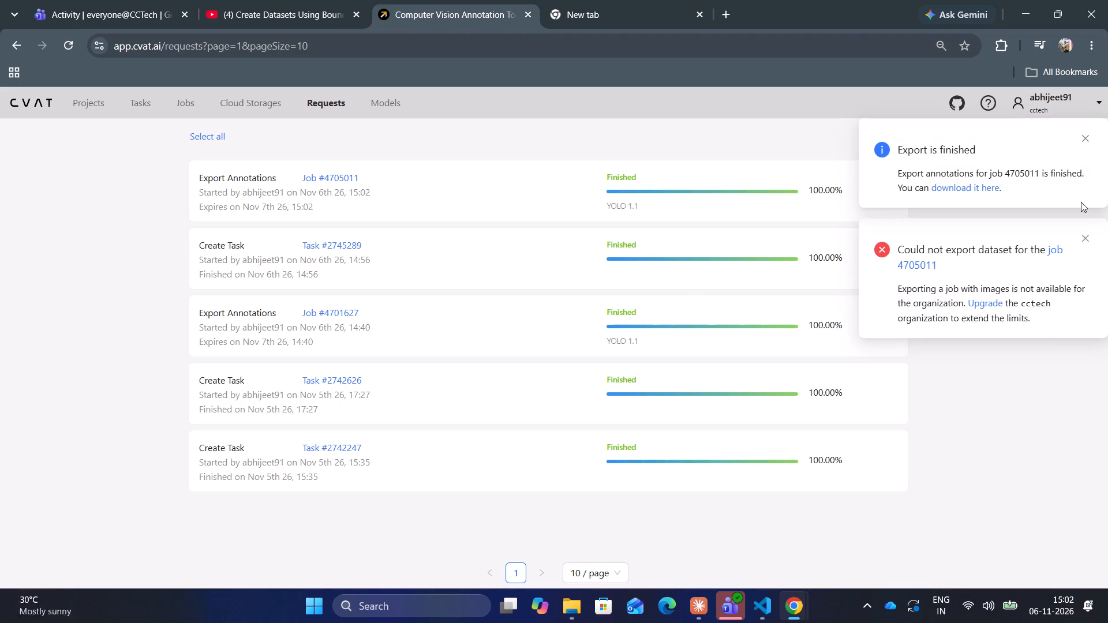
pyautogui.click(1084, 138)
pyautogui.click(1092, 138)
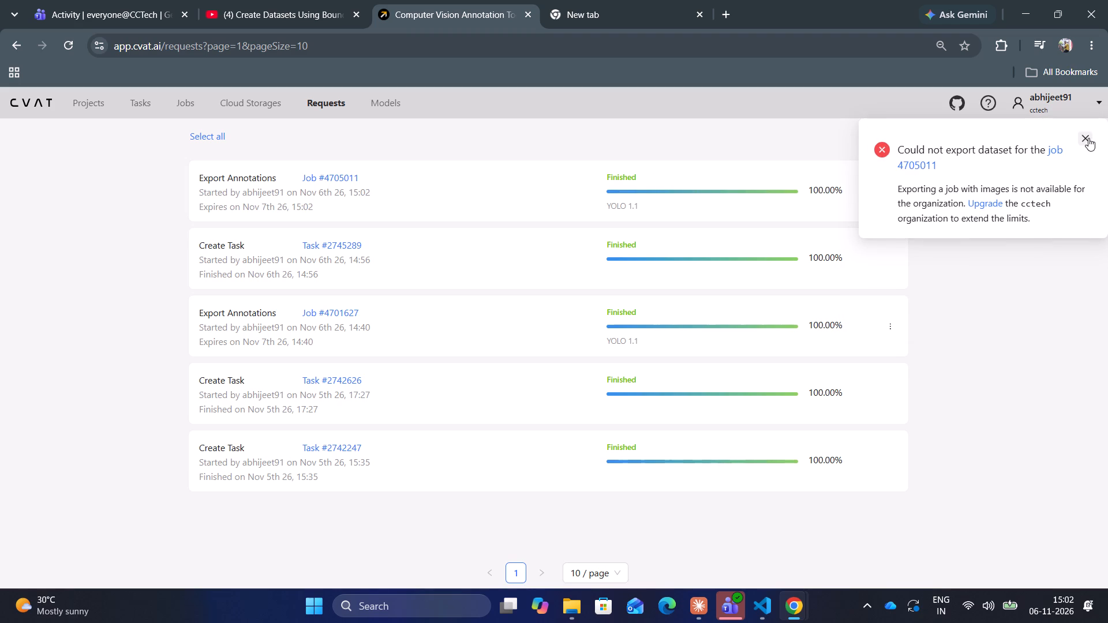
pyautogui.click(1088, 138)
pyautogui.click(892, 193)
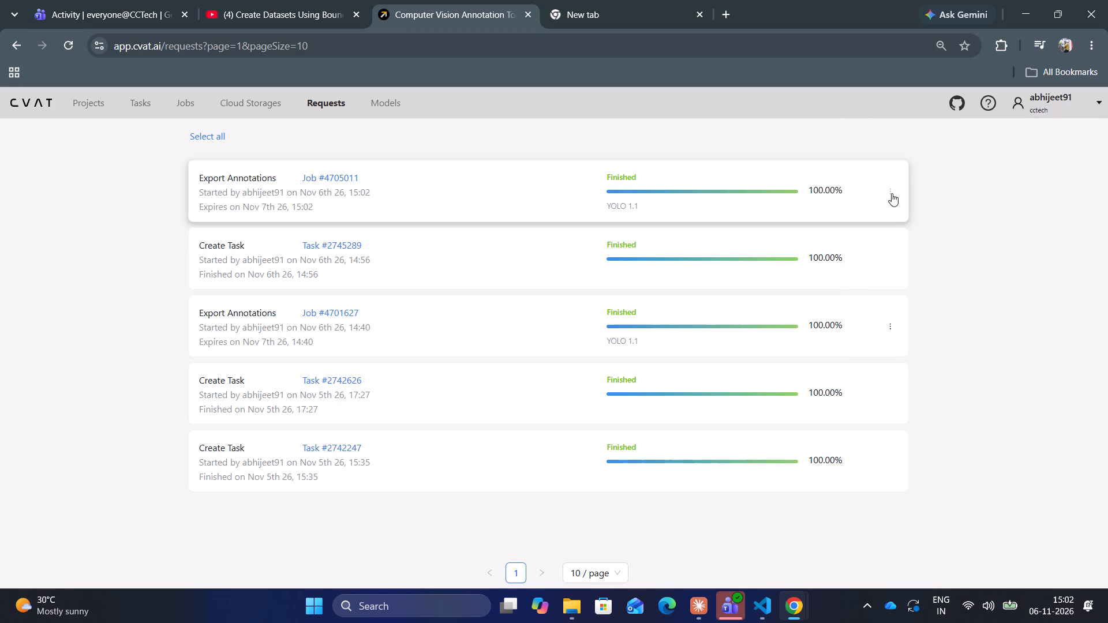
pyautogui.click(906, 211)
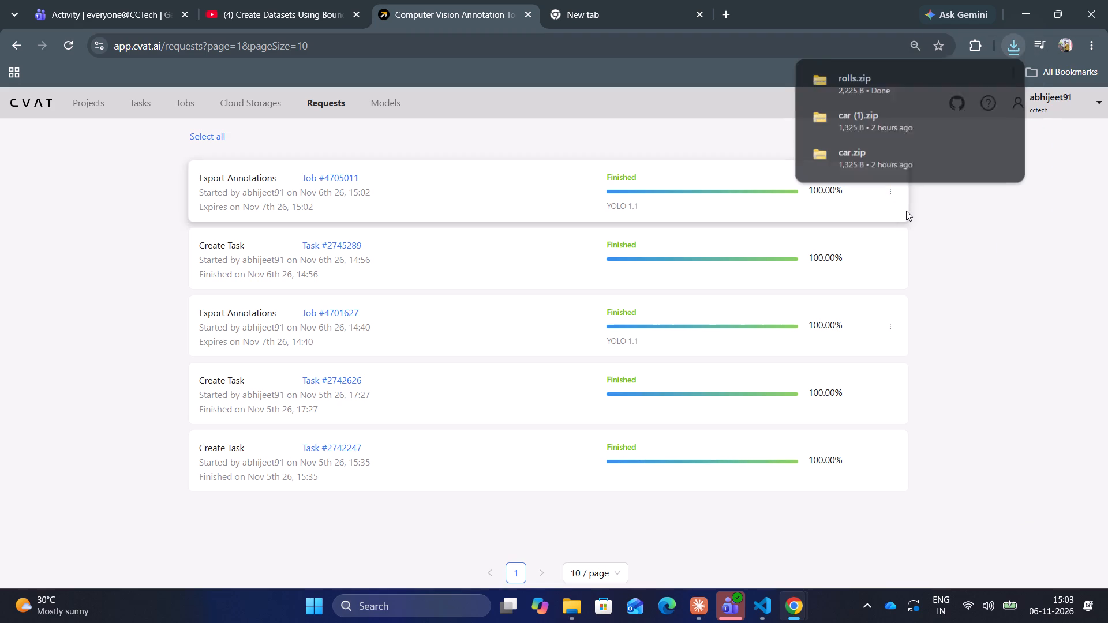
# Show the downloaded rolls.zip in its folder and examine its contents: the obj_train_data label files, obj.data, obj.names and train.txt.
pyautogui.click(977, 80)
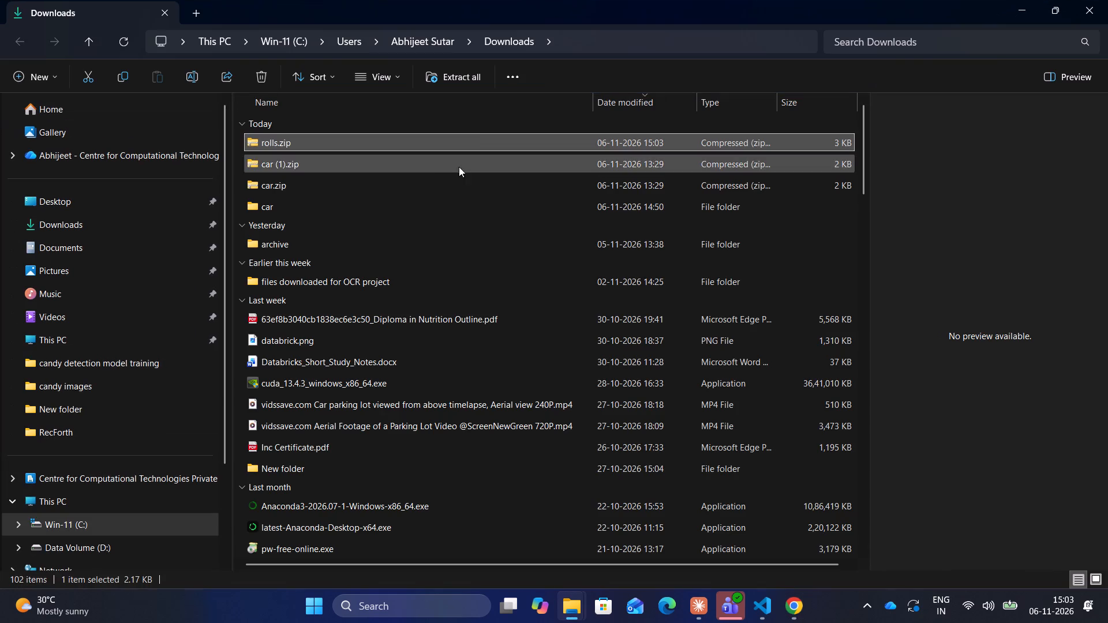
pyautogui.doubleClick(317, 145)
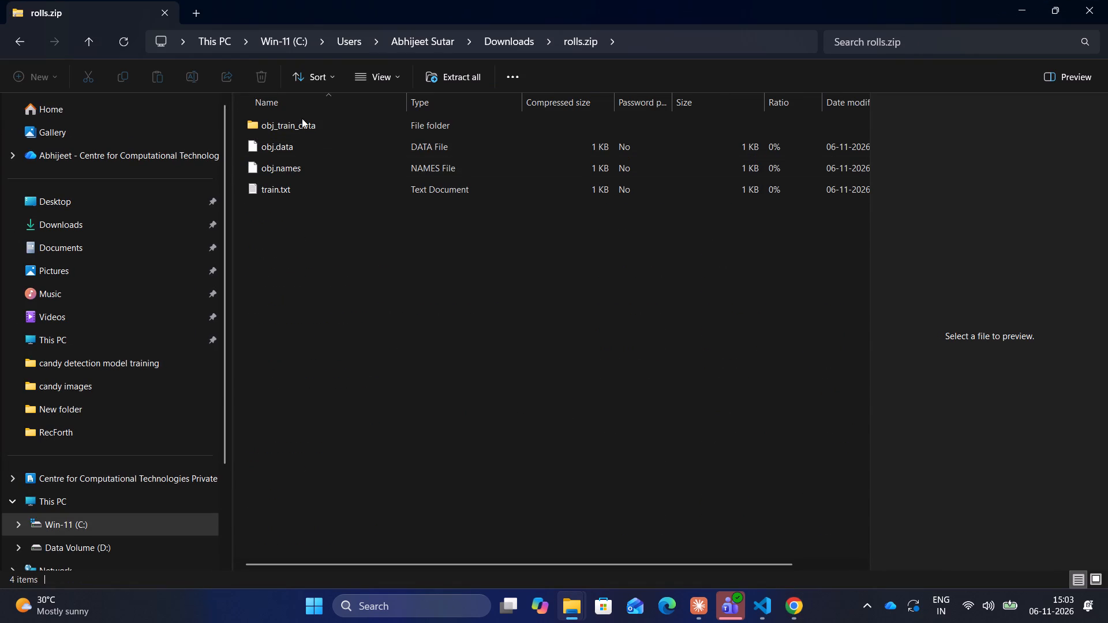
pyautogui.doubleClick(302, 125)
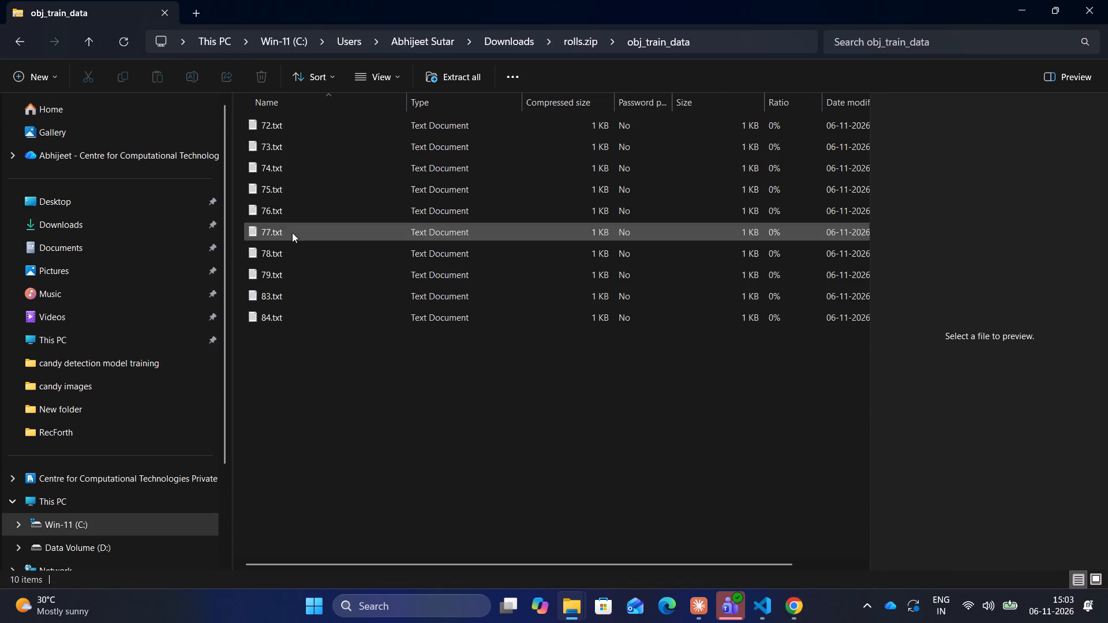
pyautogui.click(14, 37)
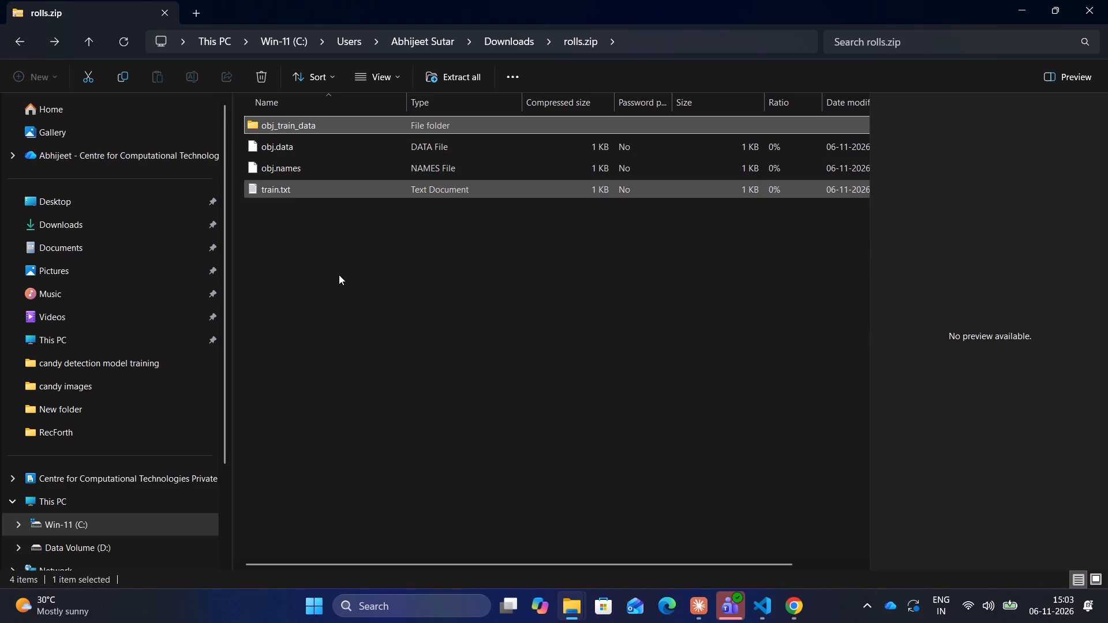
pyautogui.doubleClick(309, 145)
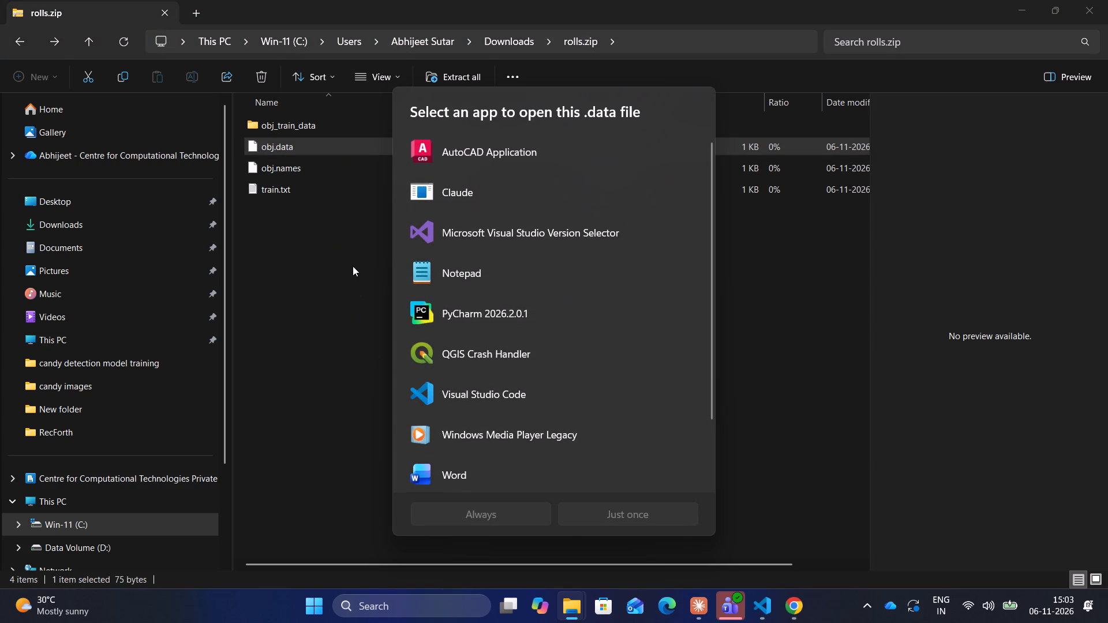
pyautogui.click(354, 420)
pyautogui.doubleClick(288, 167)
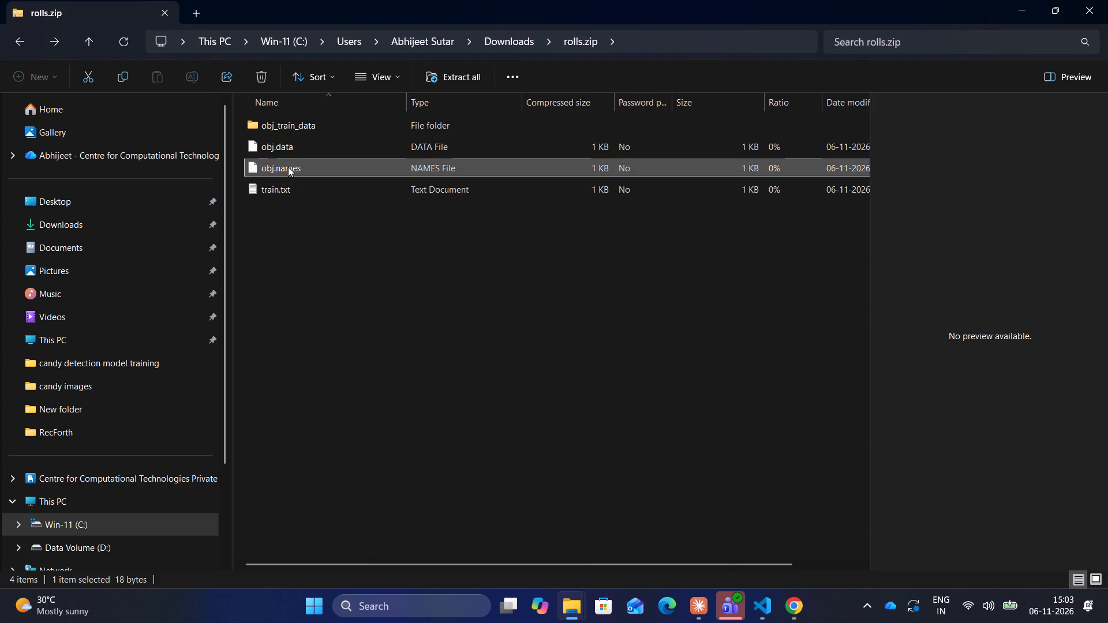
pyautogui.scroll(-5, 287, 357)
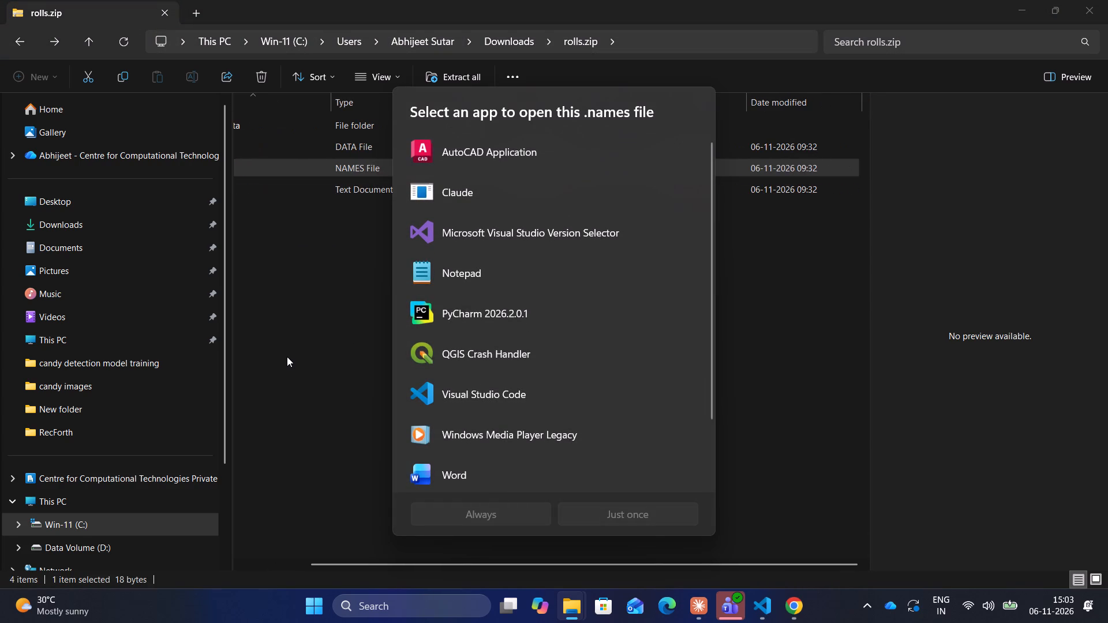
pyautogui.scroll(8, 325, 326)
pyautogui.click(306, 266)
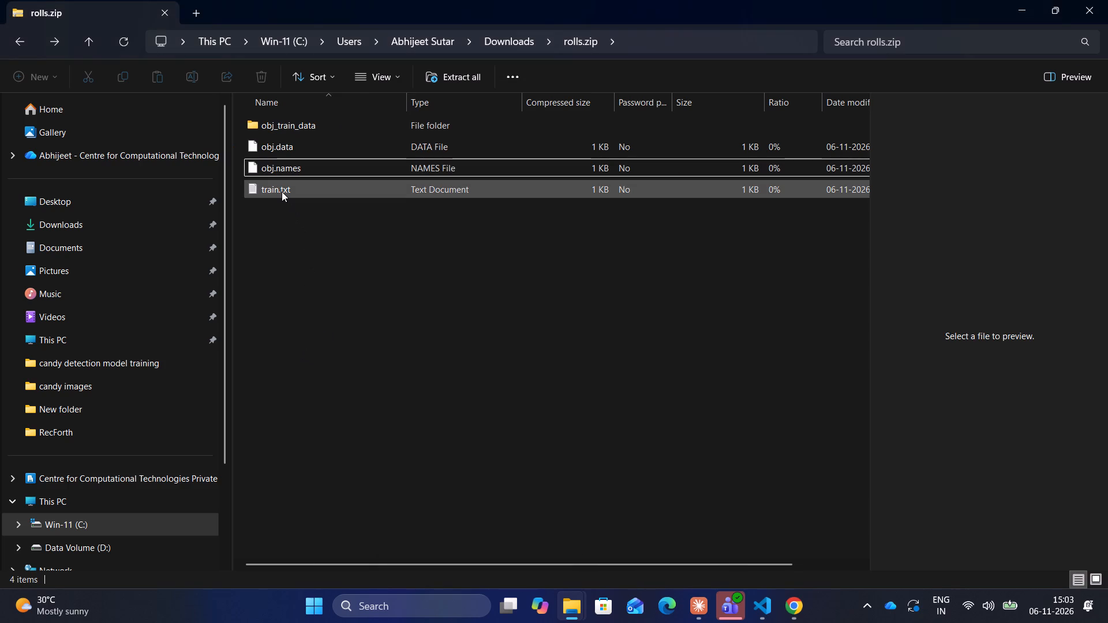
pyautogui.doubleClick(282, 192)
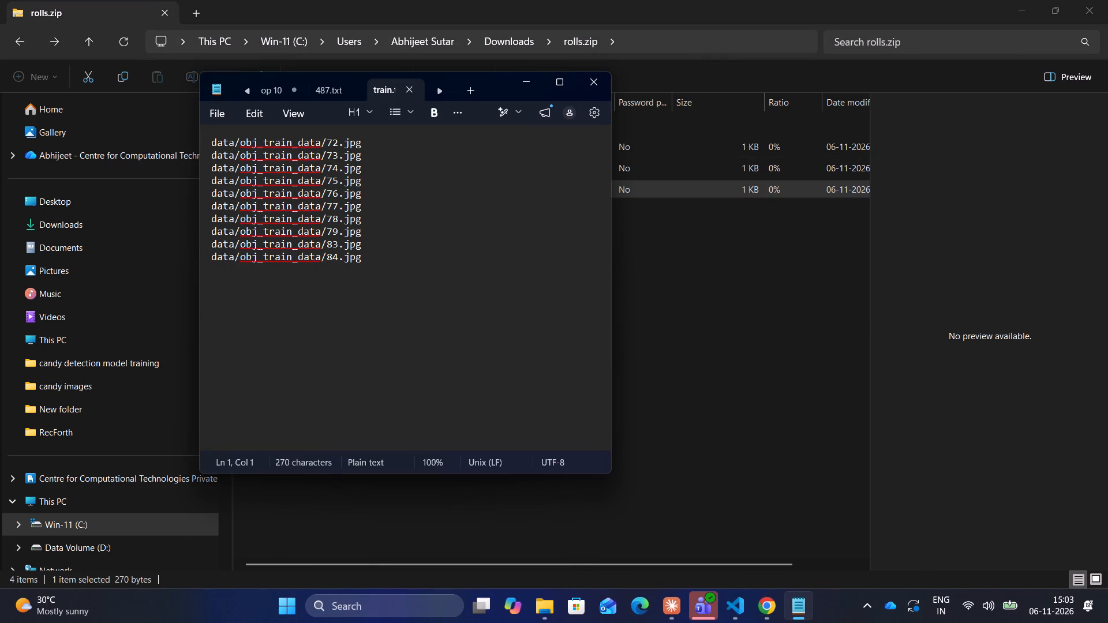
pyautogui.click(598, 81)
pyautogui.doubleClick(313, 160)
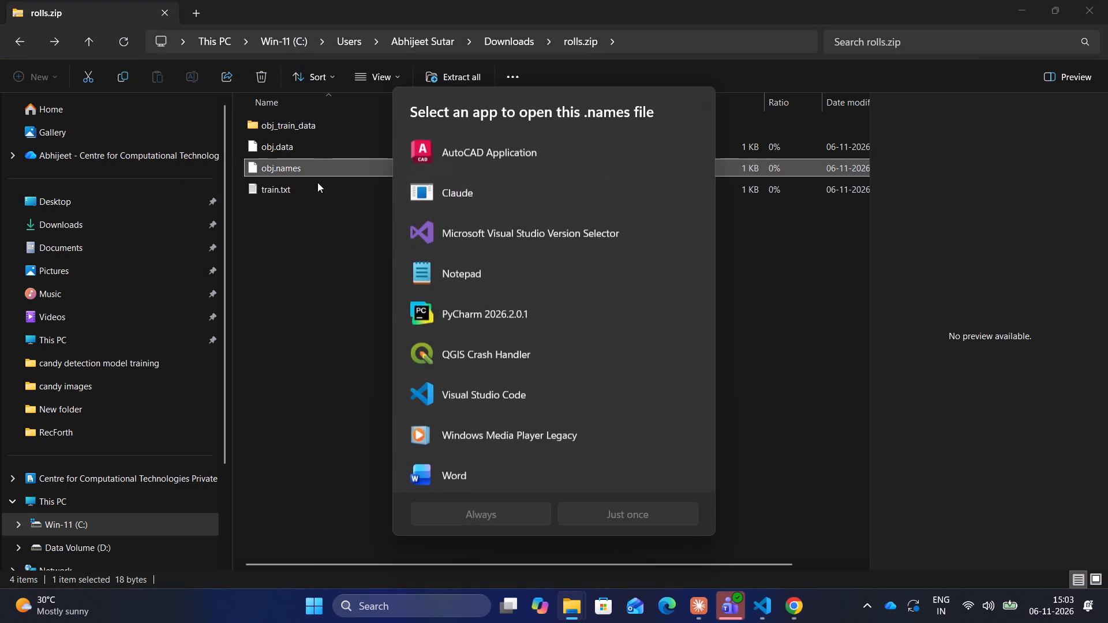
pyautogui.scroll(-8, 525, 368)
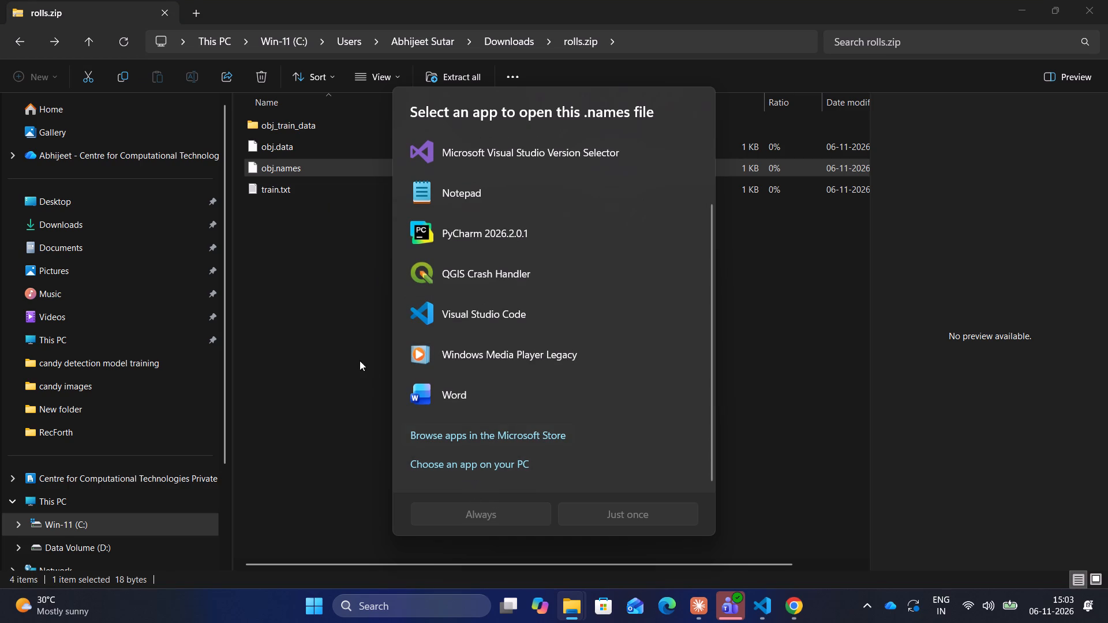
pyautogui.click(365, 305)
# Delete rolls.zip, car (1).zip, car.zip and the car folder from Downloads, and close the File Explorer window.
pyautogui.click(12, 30)
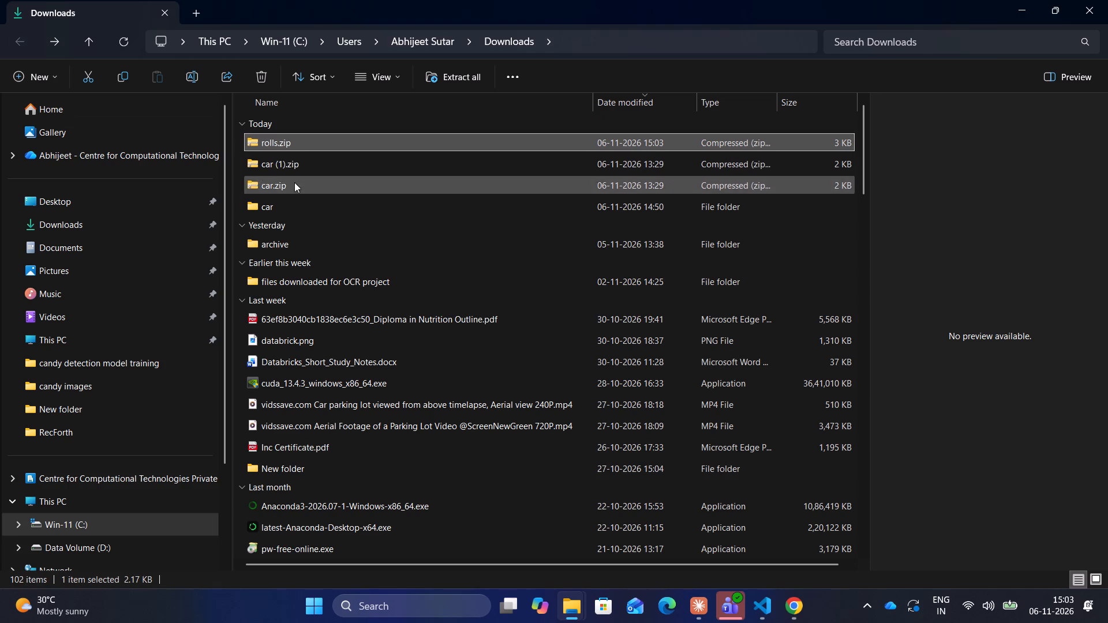
pyautogui.click(402, 205)
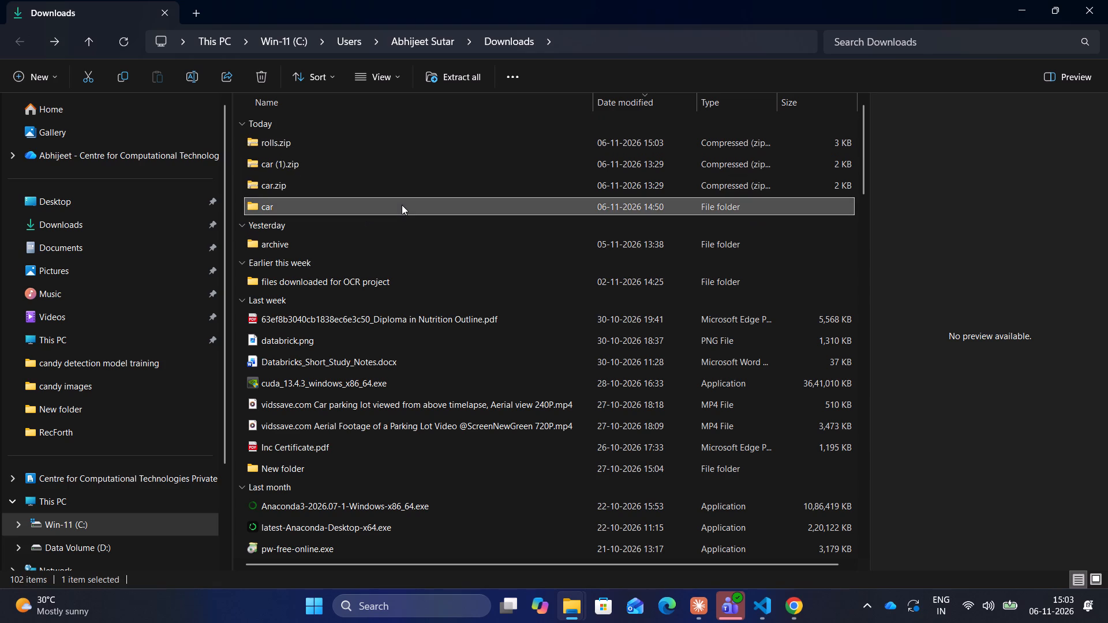
pyautogui.keyDown('ctrl'); pyautogui.click(339, 181); pyautogui.keyUp('ctrl')
pyautogui.keyDown('ctrl'); pyautogui.click(334, 165); pyautogui.keyUp('ctrl')
pyautogui.keyDown('ctrl'); pyautogui.click(324, 136); pyautogui.keyUp('ctrl')
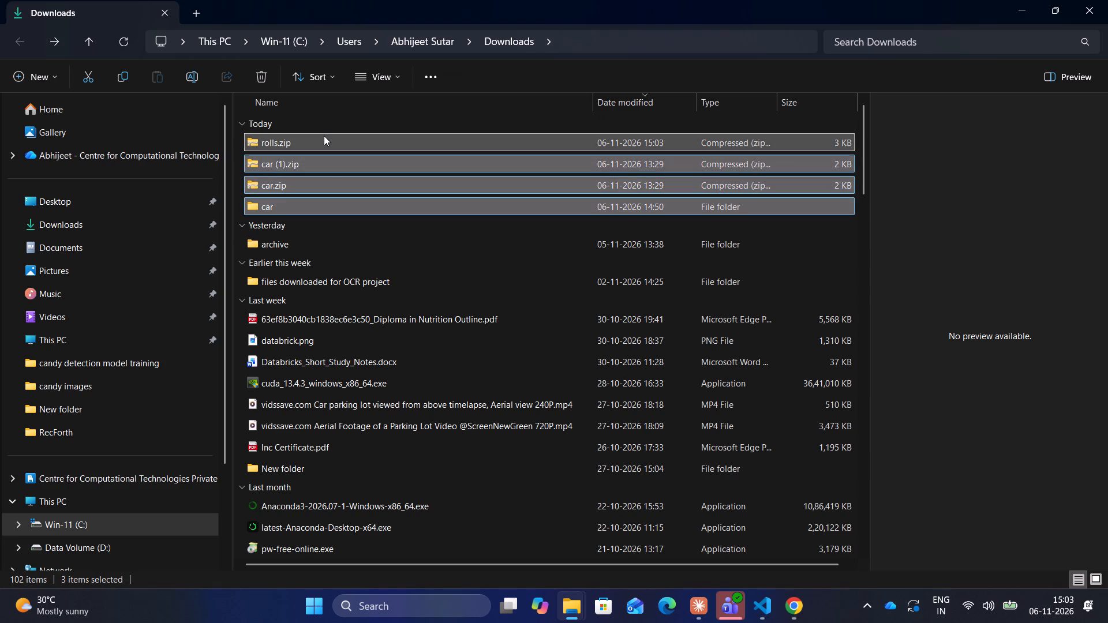
pyautogui.press('Delete')
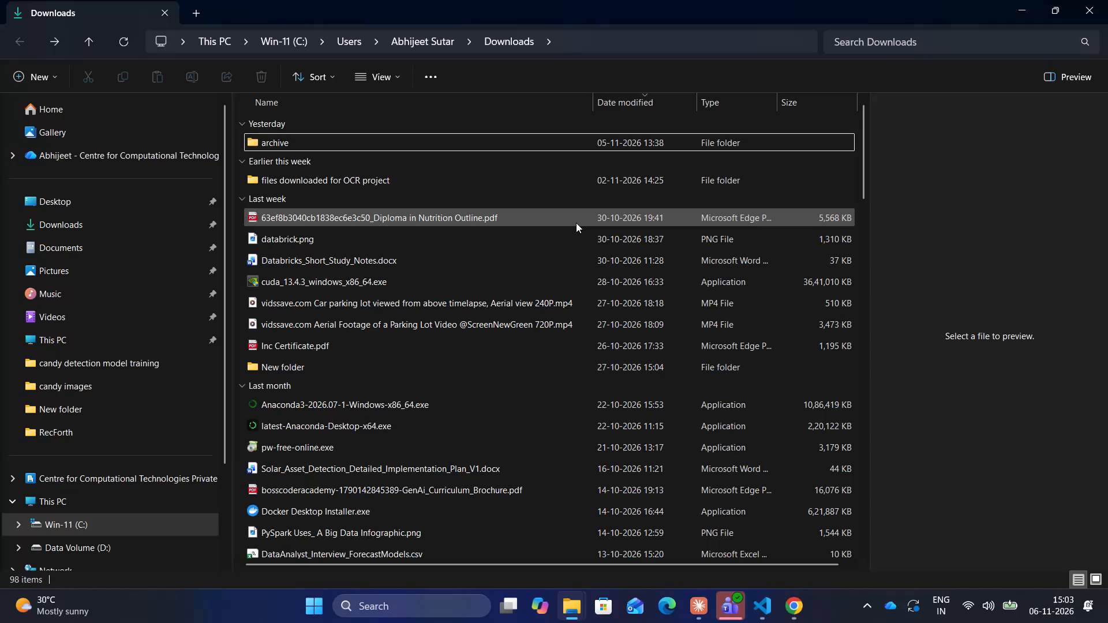
pyautogui.click(1107, 0)
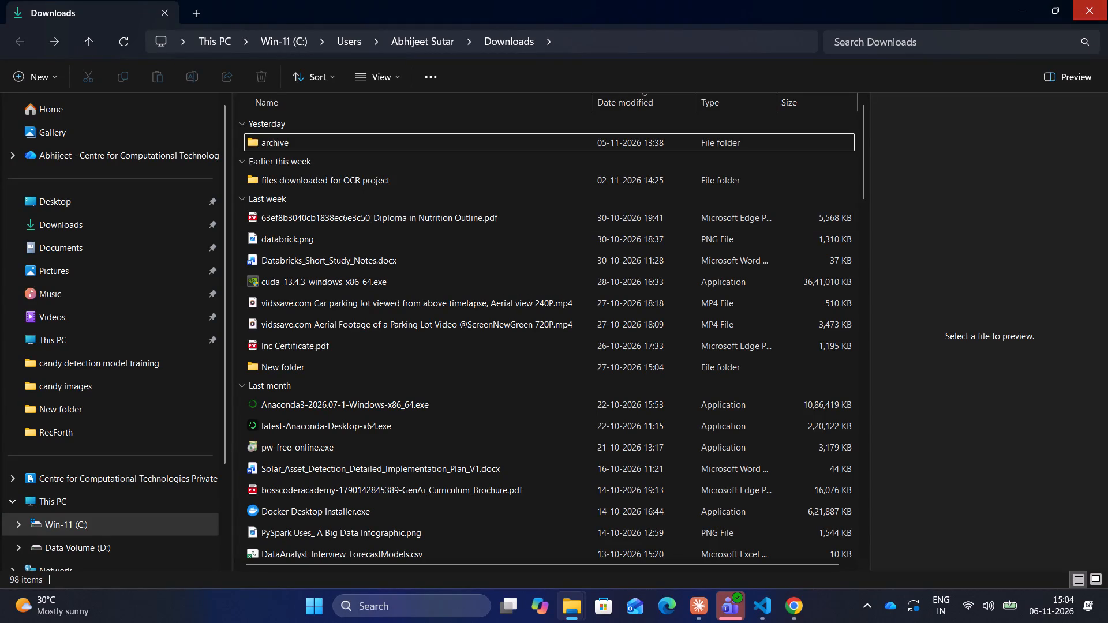
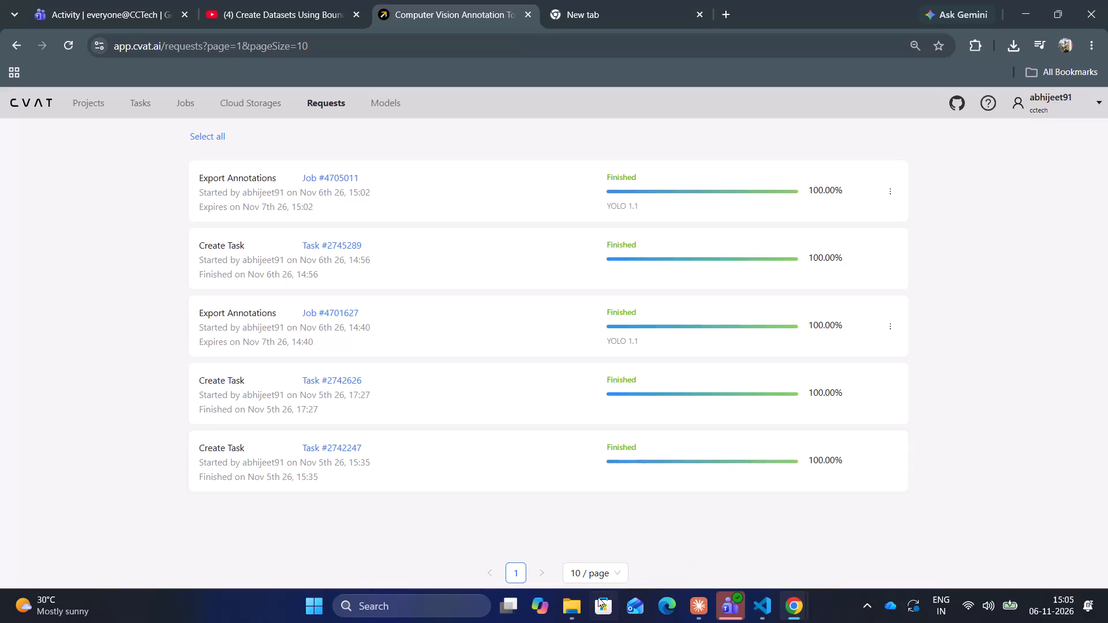
# Download the YOLO 1.1 annotation export of job 4705011 again from the export requests.
pyautogui.click(564, 617)
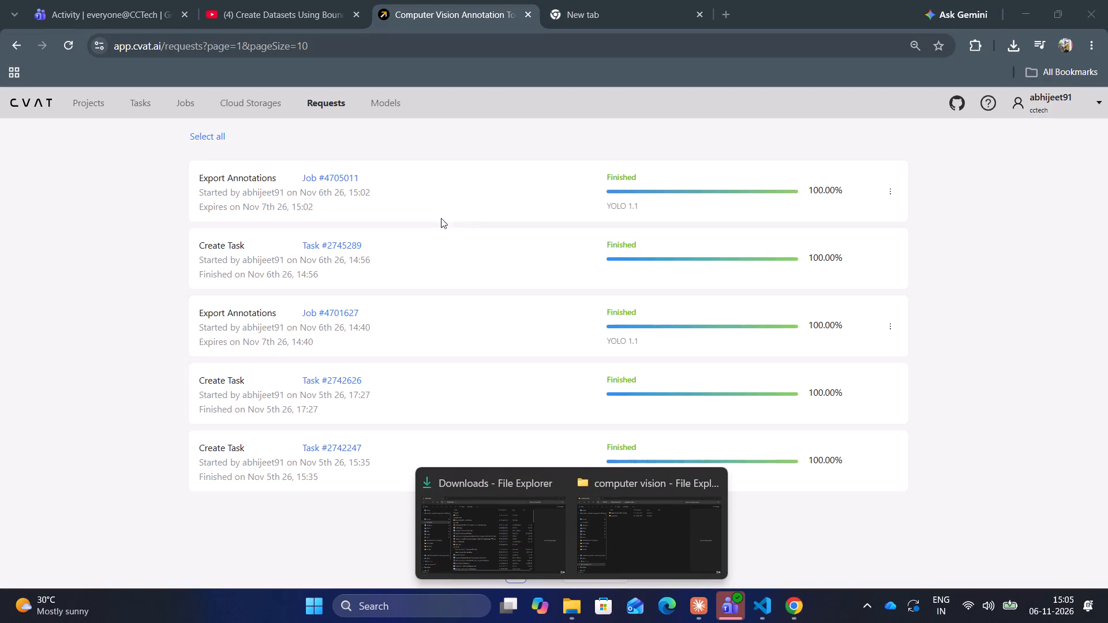
pyautogui.click(891, 190)
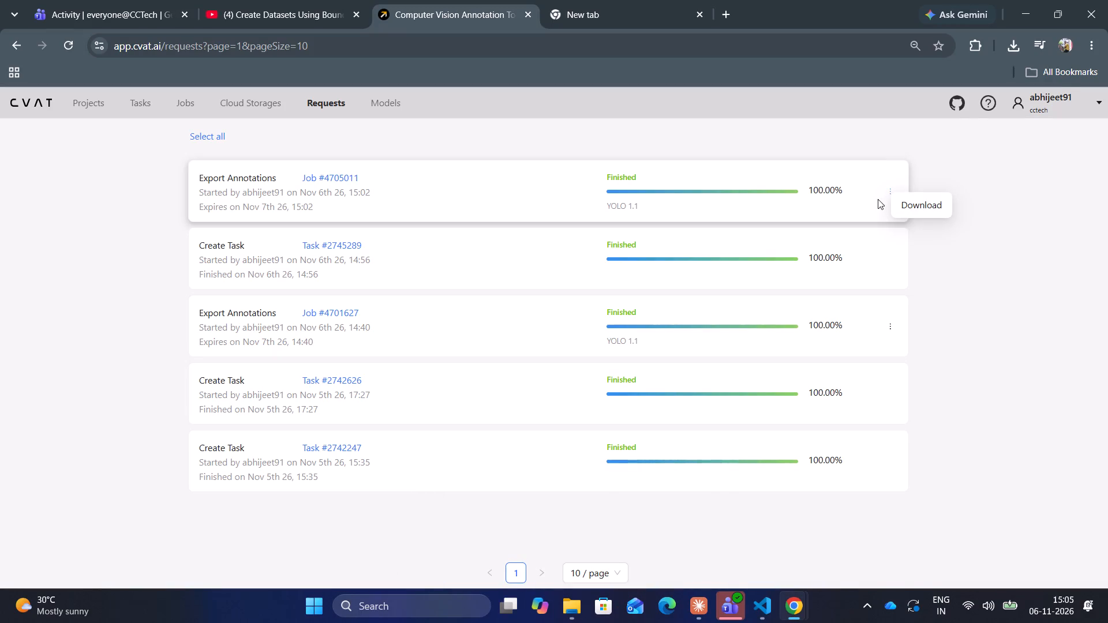
pyautogui.click(903, 208)
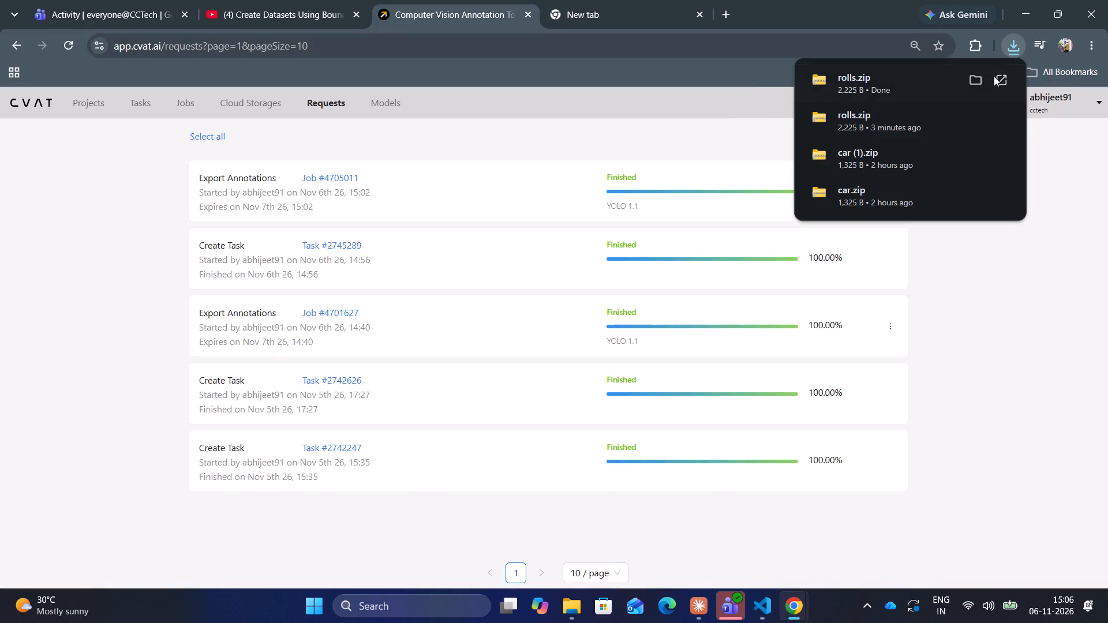
# Open the downloaded rolls.zip, examine the label file 78.txt in obj_train_data, and return to the archive's top level.
pyautogui.click(1002, 83)
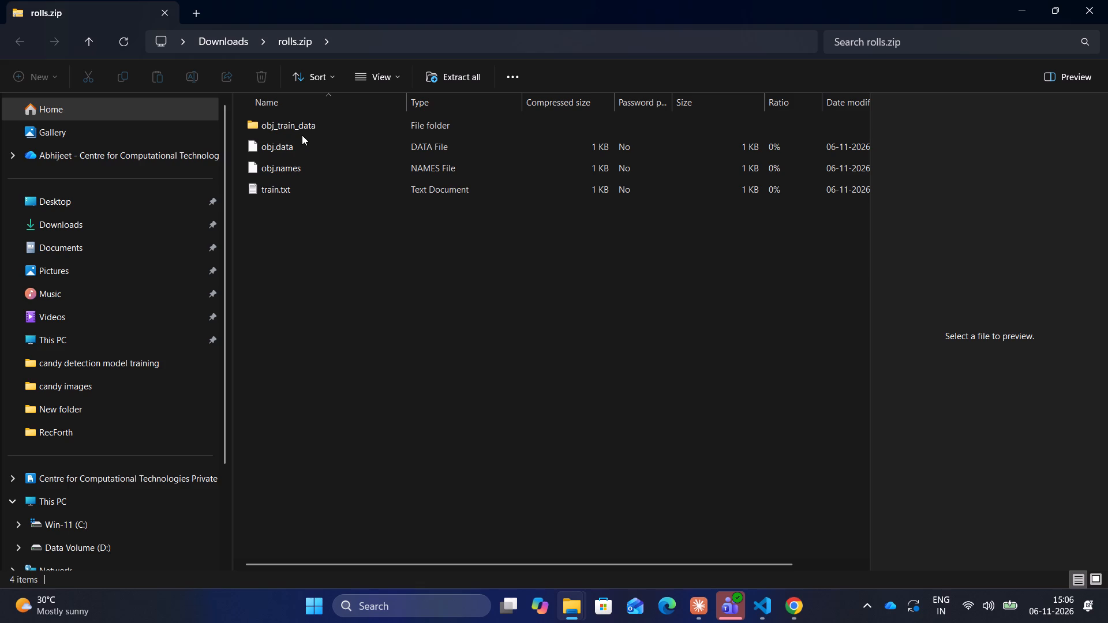
pyautogui.doubleClick(272, 122)
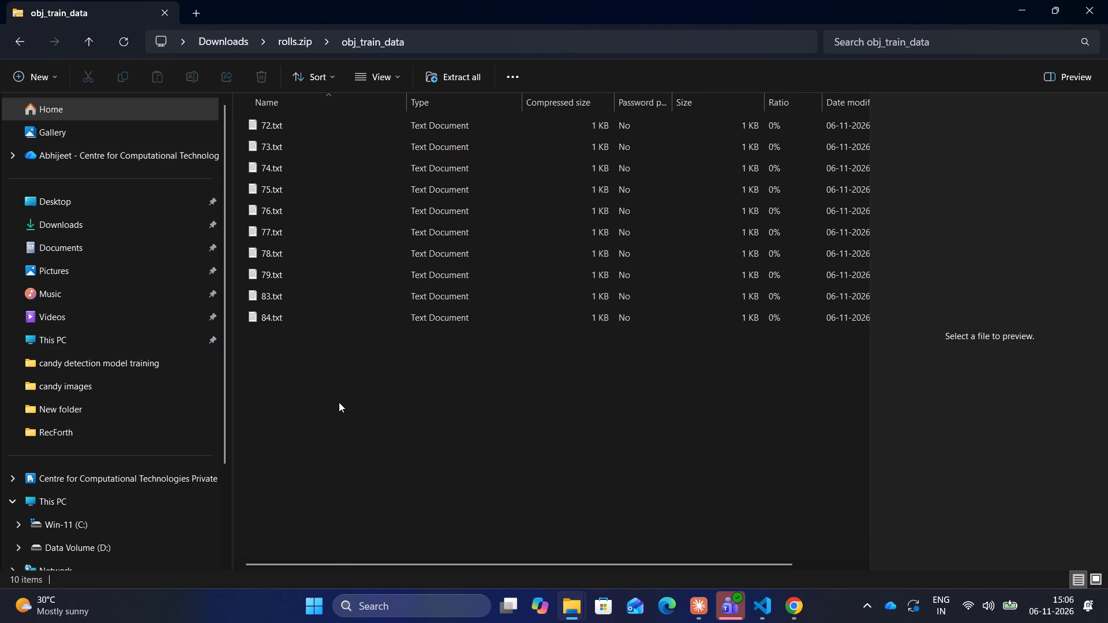
pyautogui.click(339, 402)
pyautogui.doubleClick(278, 245)
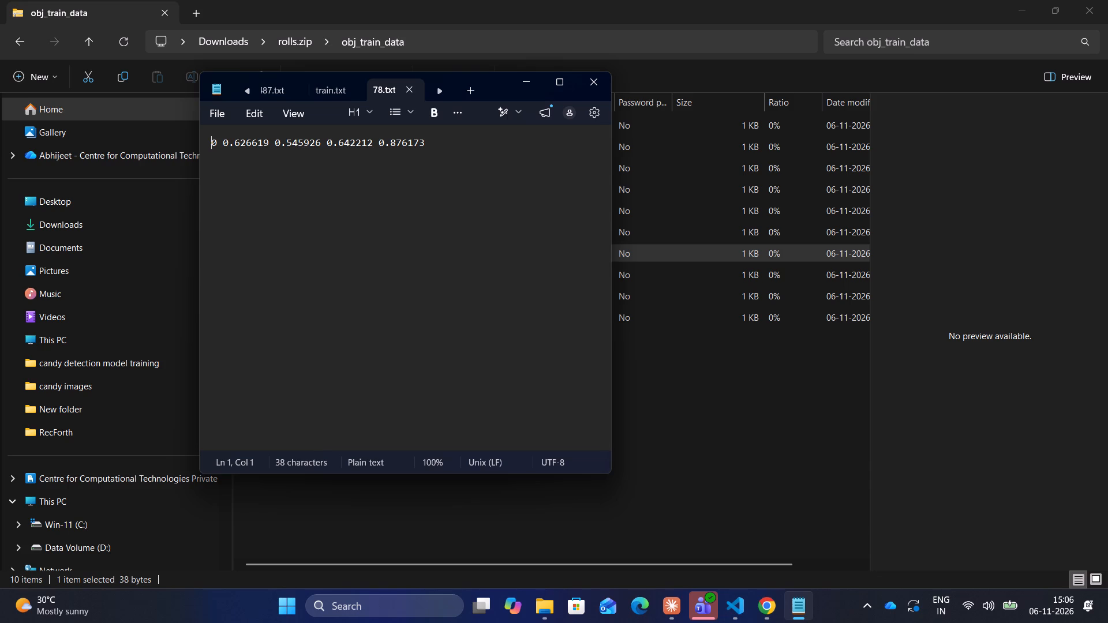
pyautogui.click(594, 79)
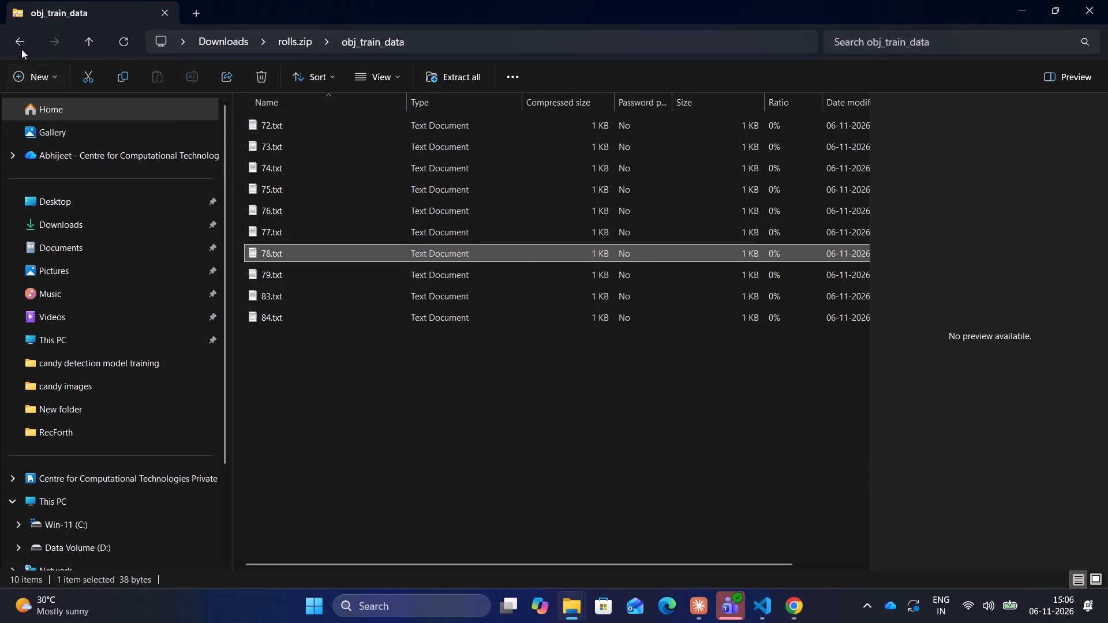
pyautogui.click(21, 44)
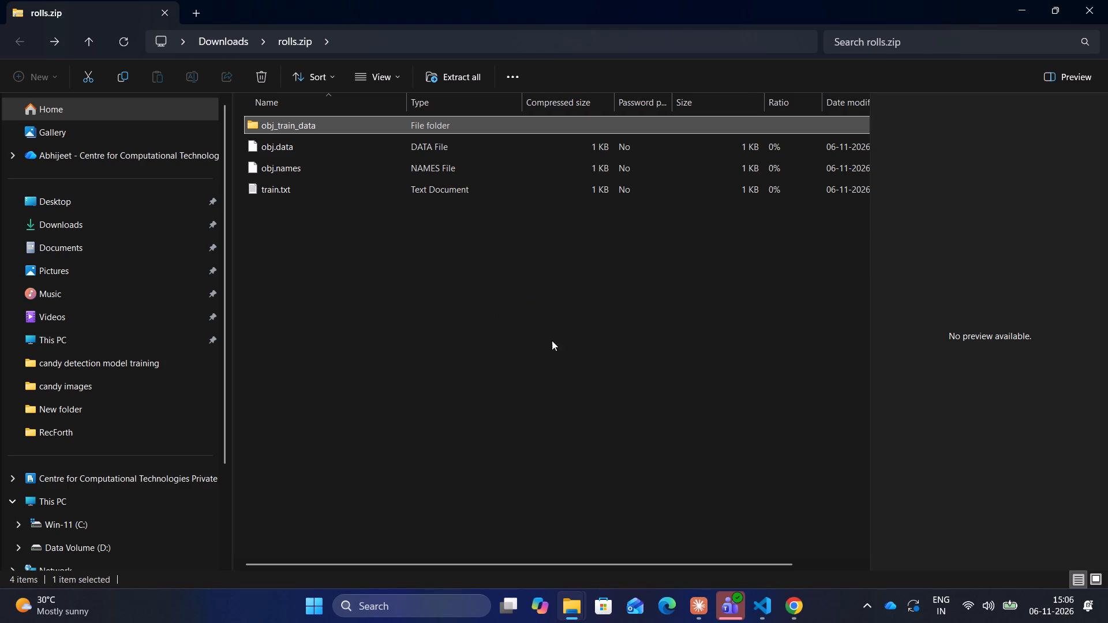
# Examine train.txt and obj.data from rolls.zip, opening obj.data in Notepad, and close each file window.
pyautogui.doubleClick(311, 183)
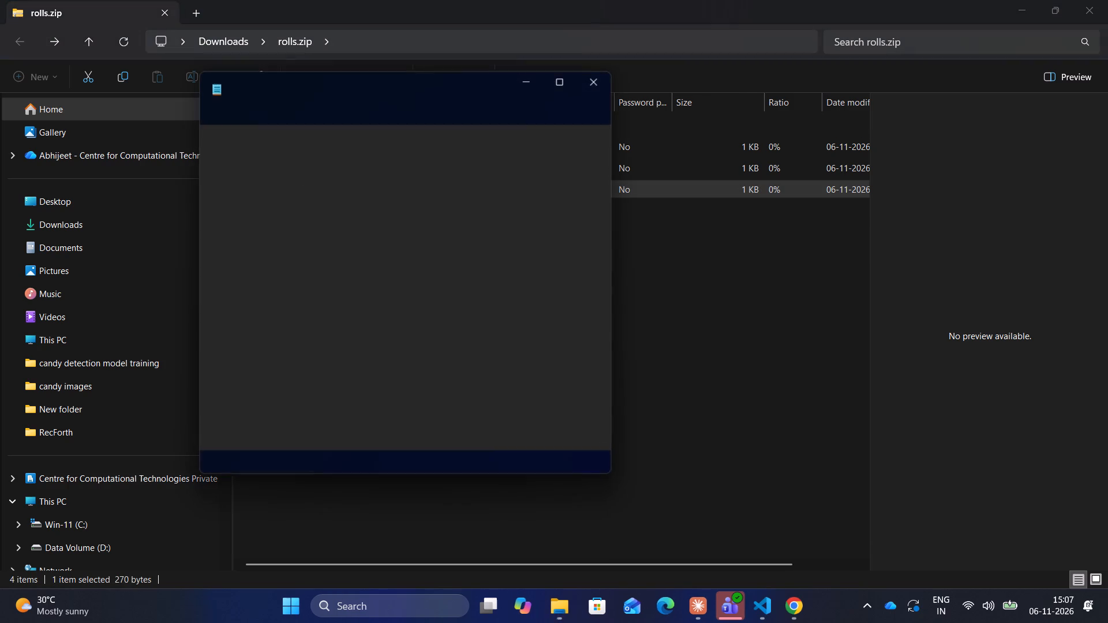
pyautogui.moveTo(368, 317); pyautogui.dragTo(323, 241)
pyautogui.click(605, 80)
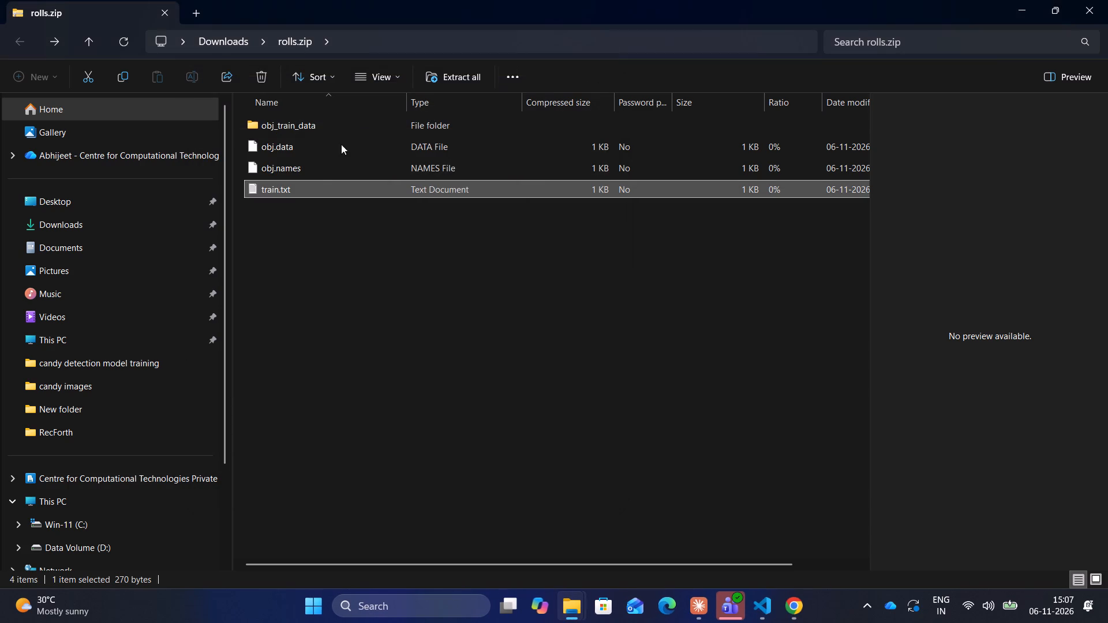
pyautogui.doubleClick(320, 170)
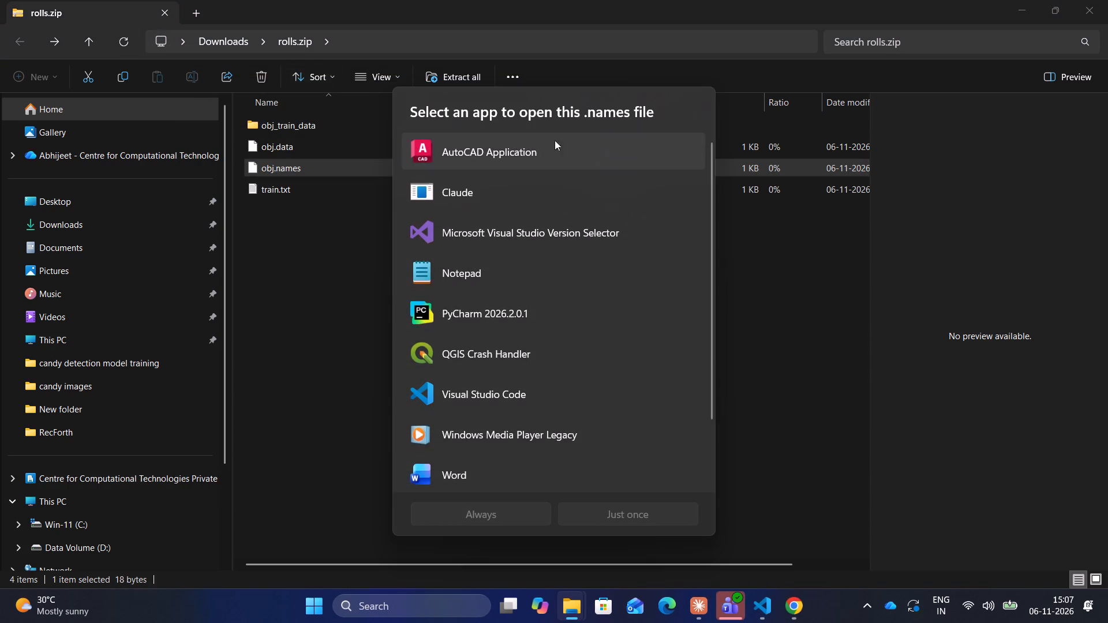
pyautogui.click(304, 270)
pyautogui.doubleClick(275, 148)
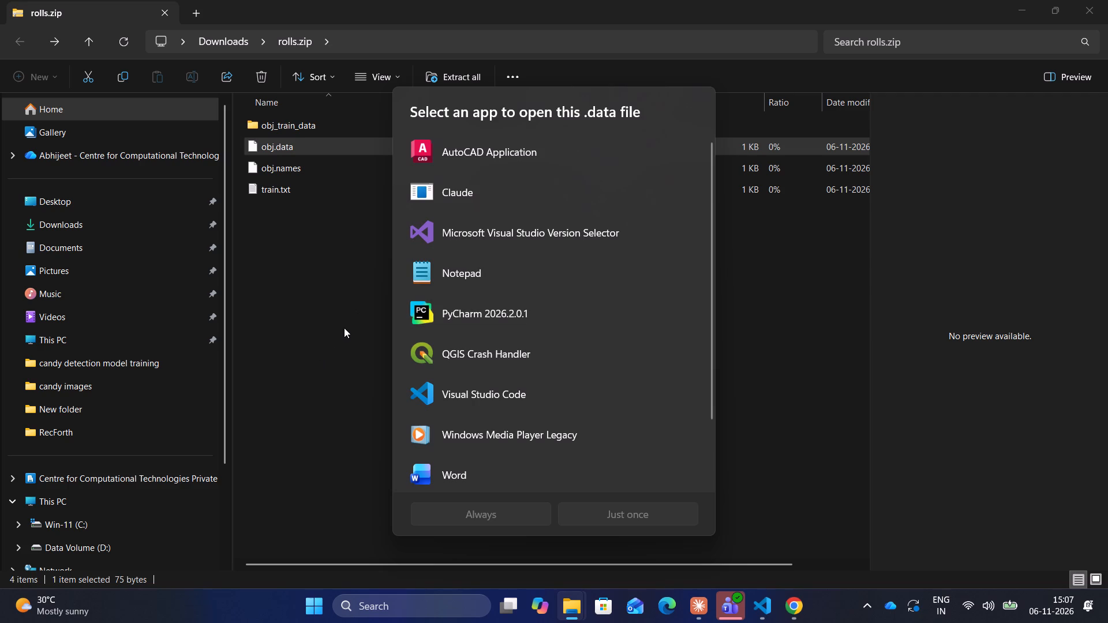
pyautogui.doubleClick(438, 275)
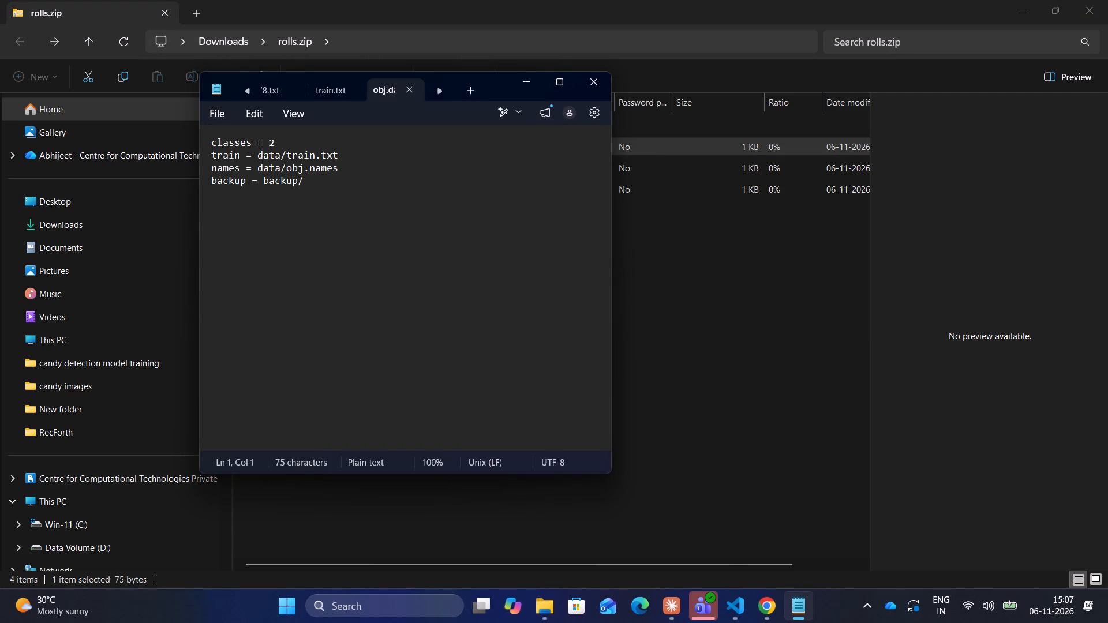
pyautogui.click(585, 84)
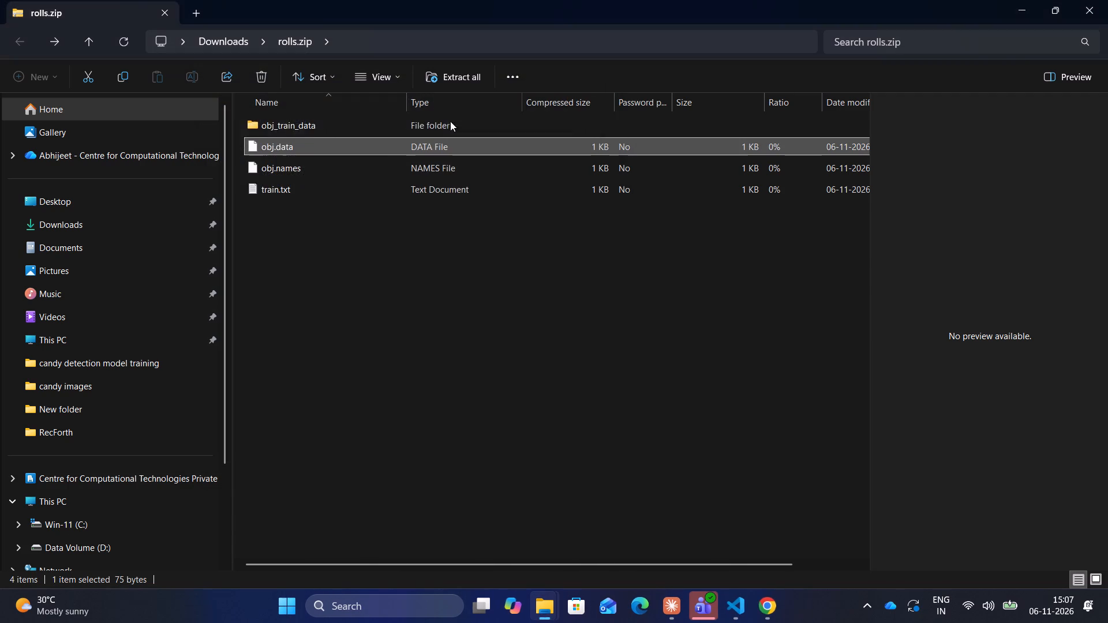
# Open obj.names with Notepad, making it the permanent app for .names files, review the class names, and close it.
pyautogui.doubleClick(261, 173)
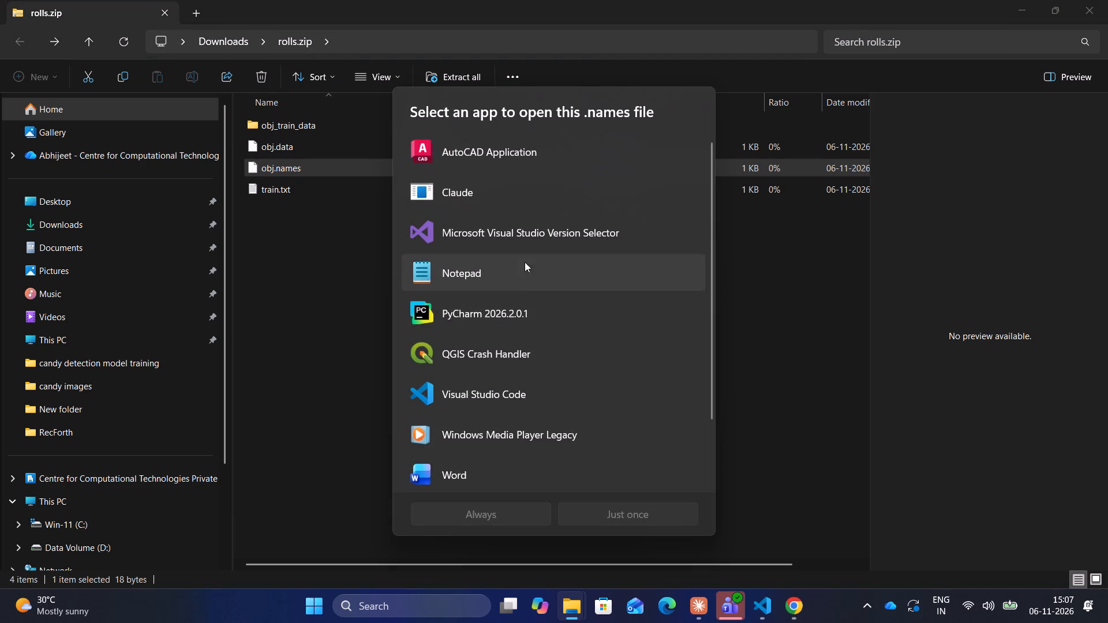
pyautogui.click(484, 273)
pyautogui.click(488, 522)
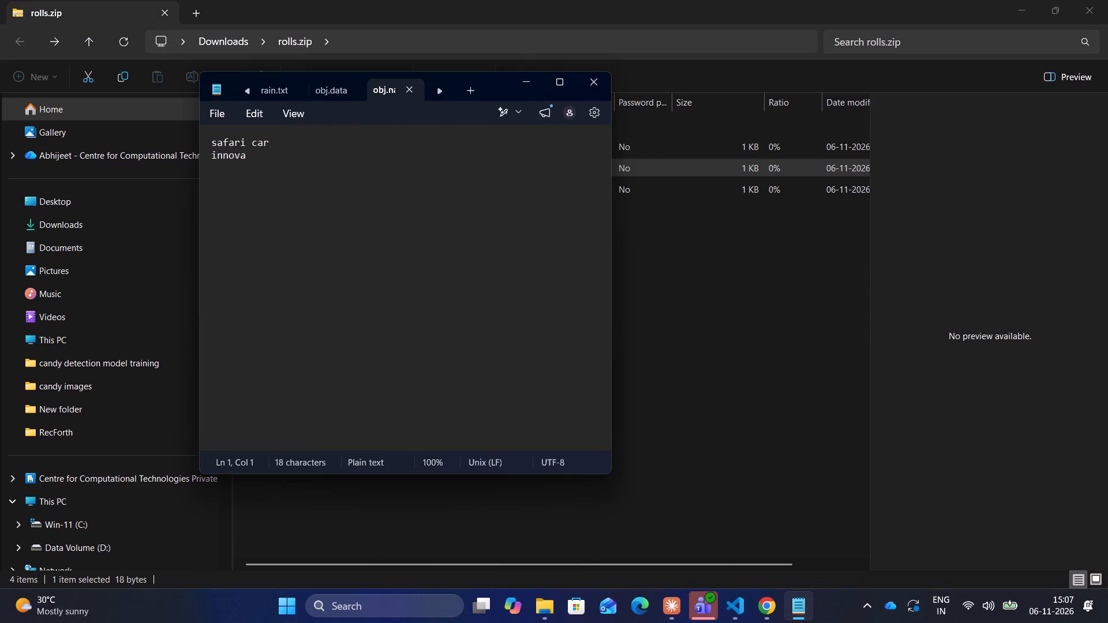
pyautogui.click(593, 84)
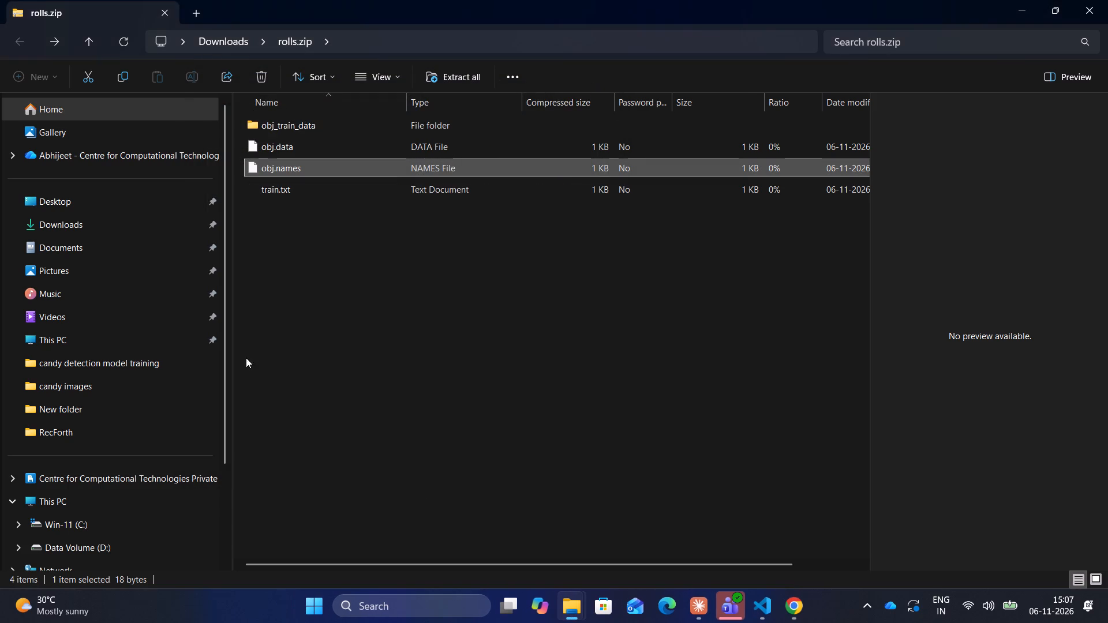
# Examine the label file 73.txt in obj_train_data, close it, and return to the top level of rolls.zip.
pyautogui.click(355, 290)
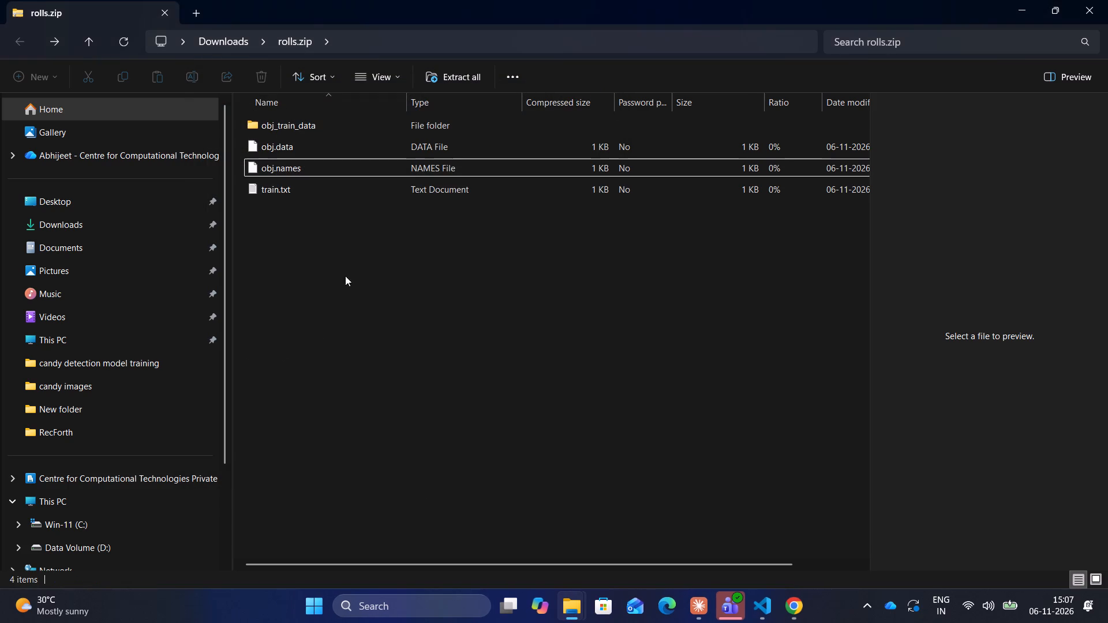
pyautogui.doubleClick(321, 126)
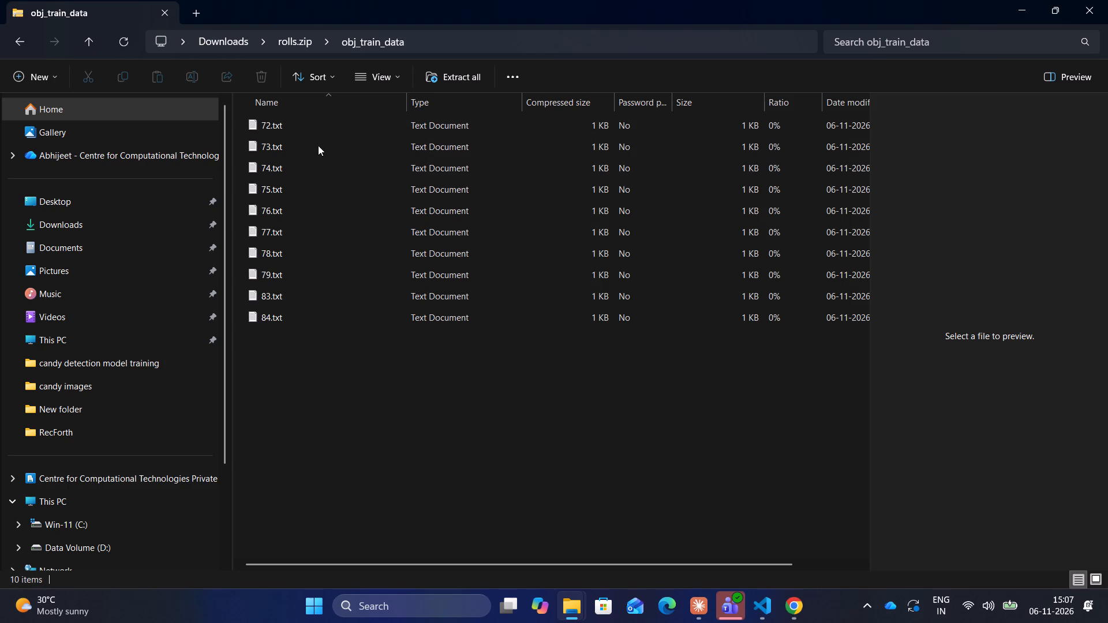
pyautogui.doubleClick(318, 149)
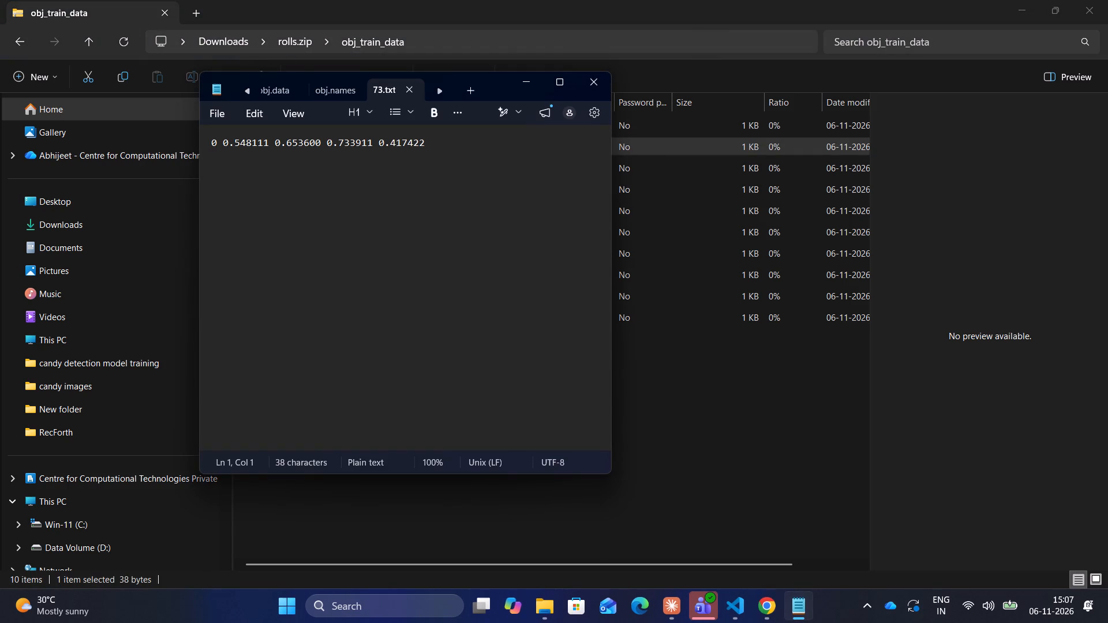
pyautogui.click(592, 81)
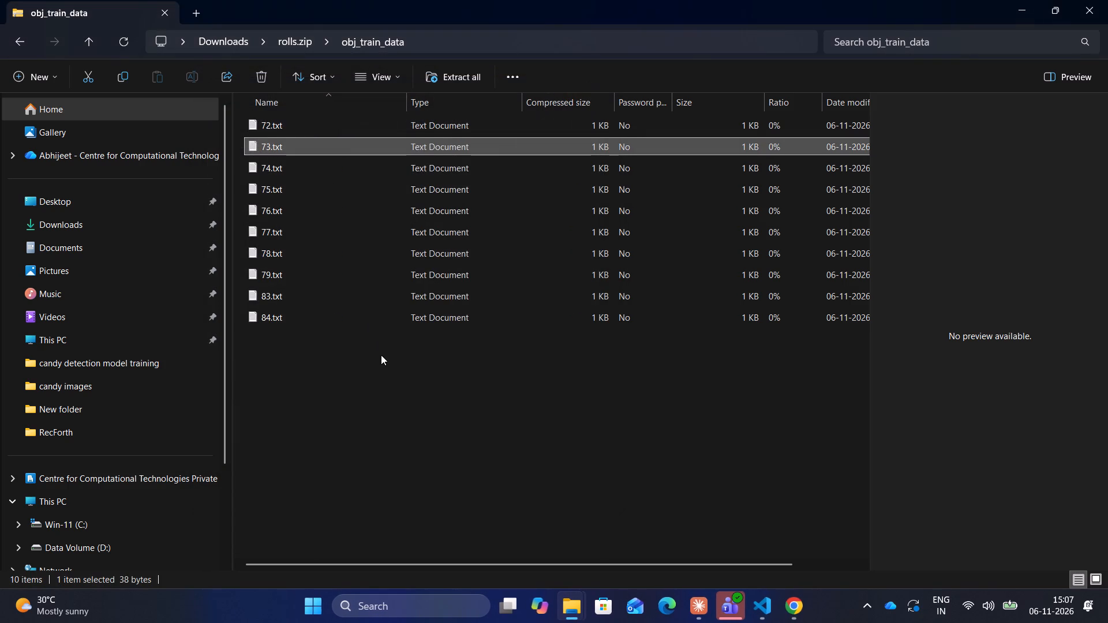
pyautogui.click(383, 357)
pyautogui.click(18, 44)
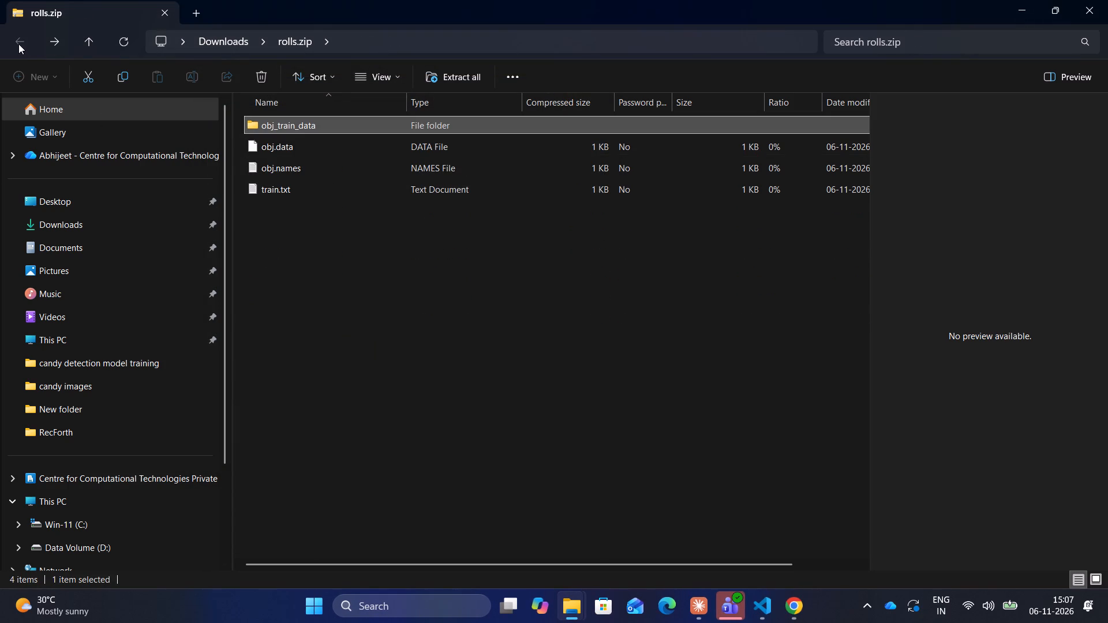
# Reopen rolls.zip from Downloads, review the label files in obj_train_data, and review the archive's top-level files with the file list widened.
pyautogui.click(18, 44)
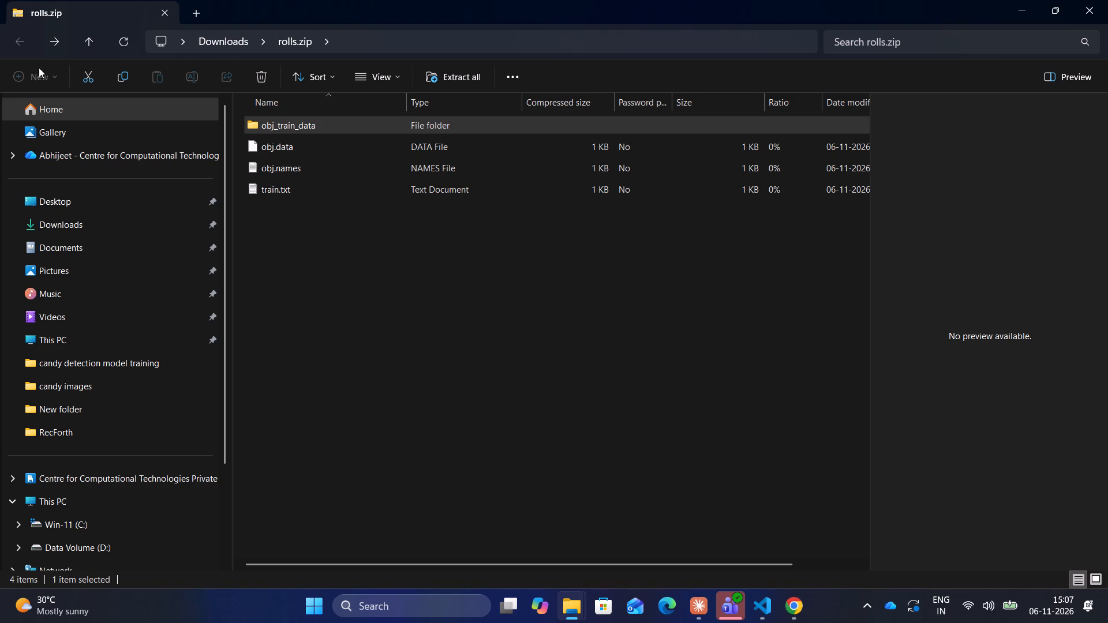
pyautogui.click(238, 36)
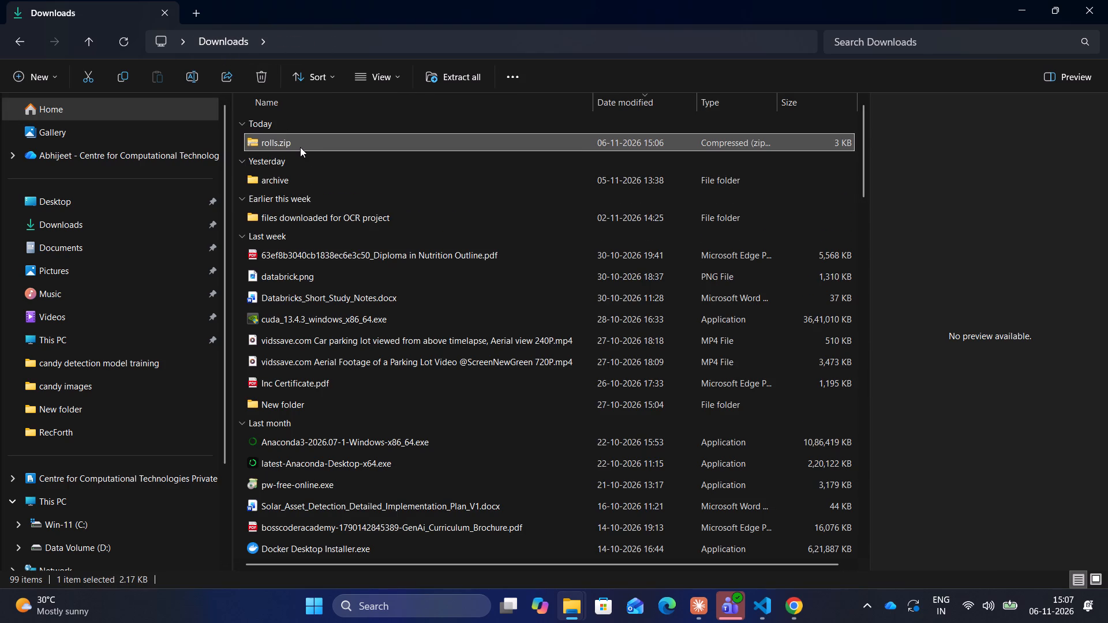
pyautogui.doubleClick(301, 143)
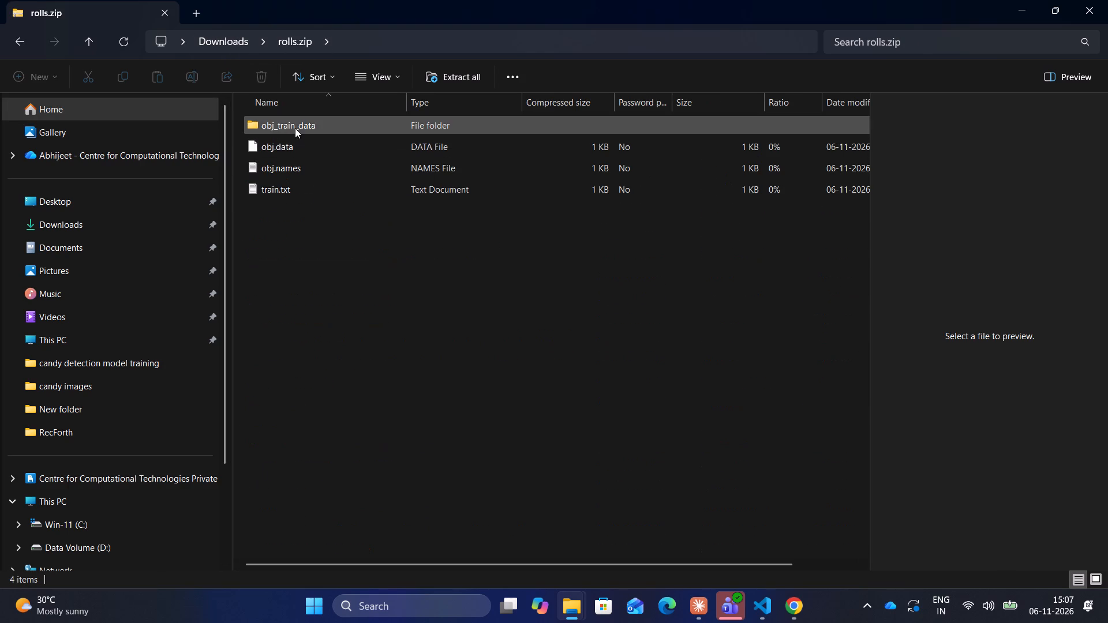
pyautogui.doubleClick(294, 122)
pyautogui.click(338, 432)
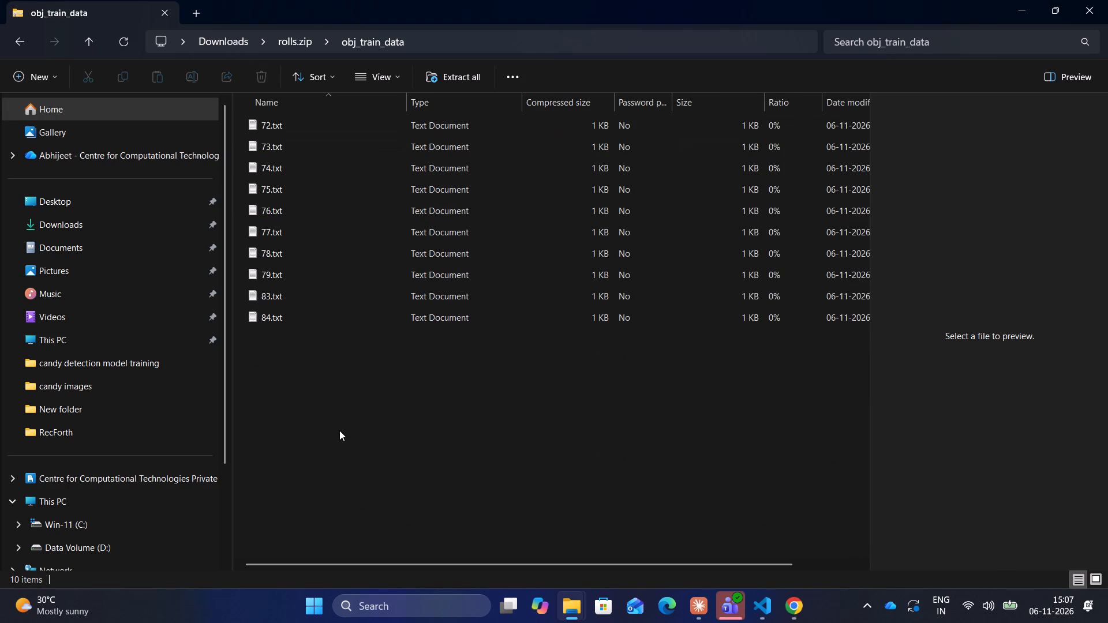
pyautogui.click(25, 45)
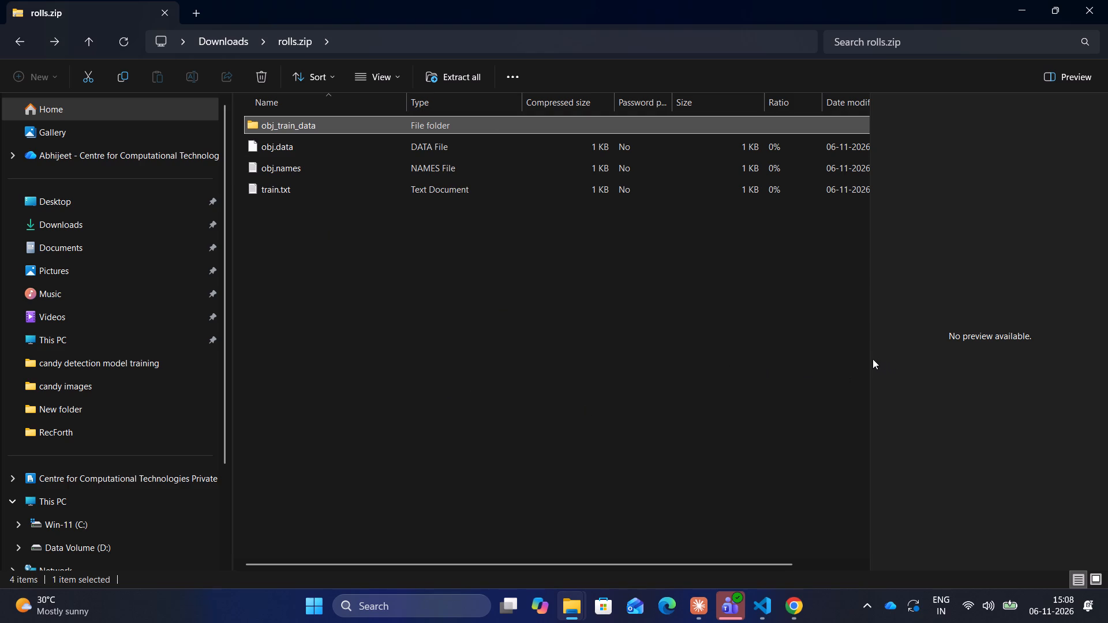
pyautogui.moveTo(871, 363); pyautogui.dragTo(942, 367)
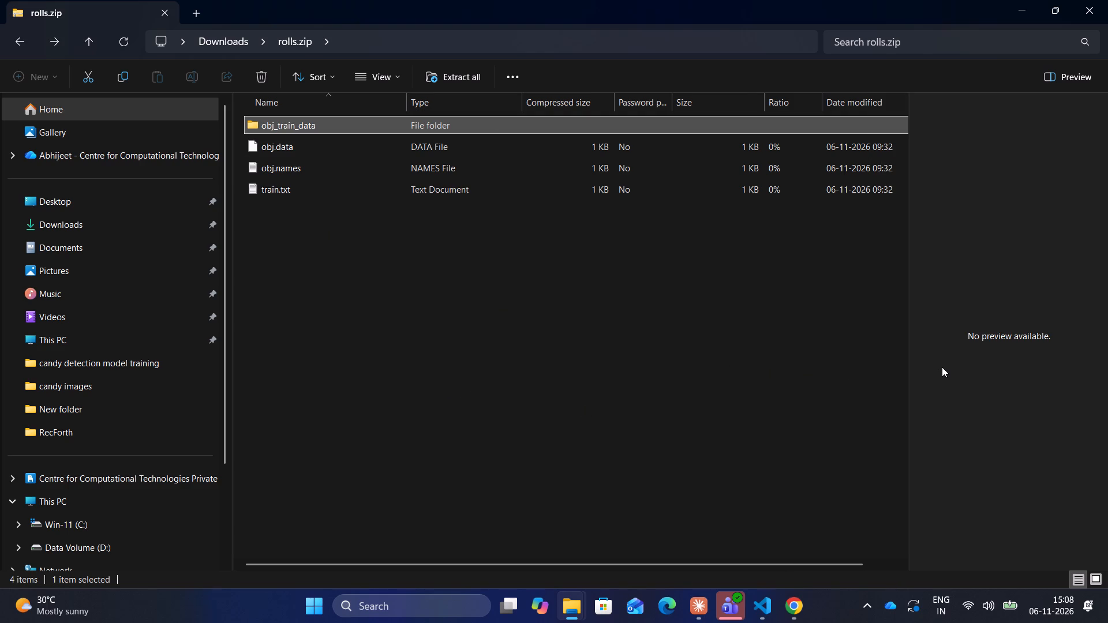
pyautogui.click(450, 327)
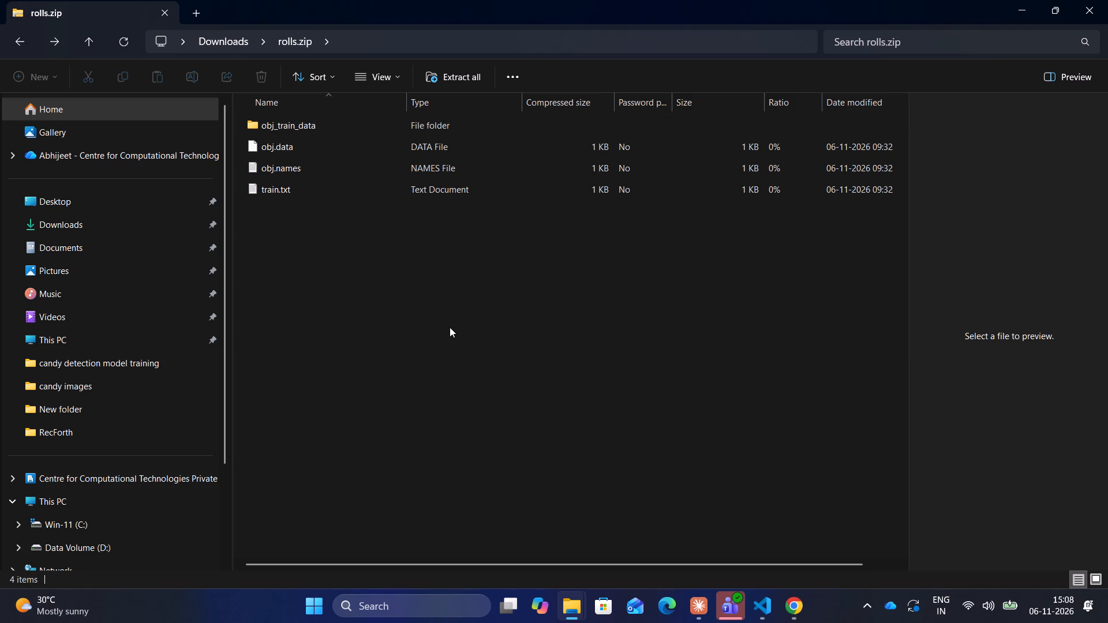
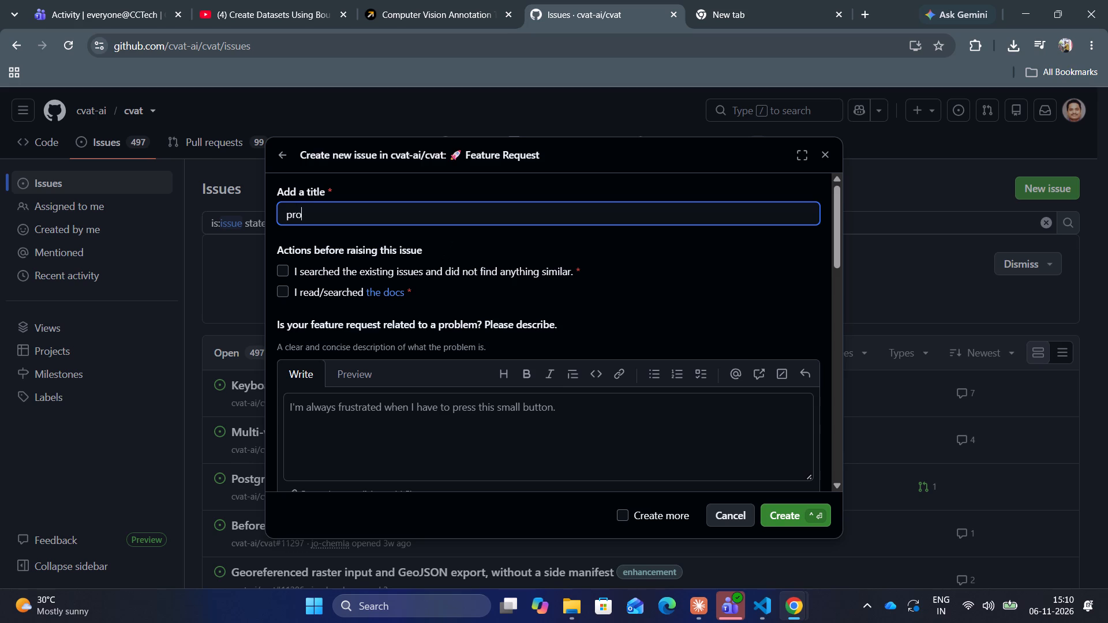
# Complete the feature request title as "provide higher,models of yolo for downloading".
pyautogui.write('vide hi')
pyautogui.write('gher ,mo')
pyautogui.write('dels')
pyautogui.press('space')
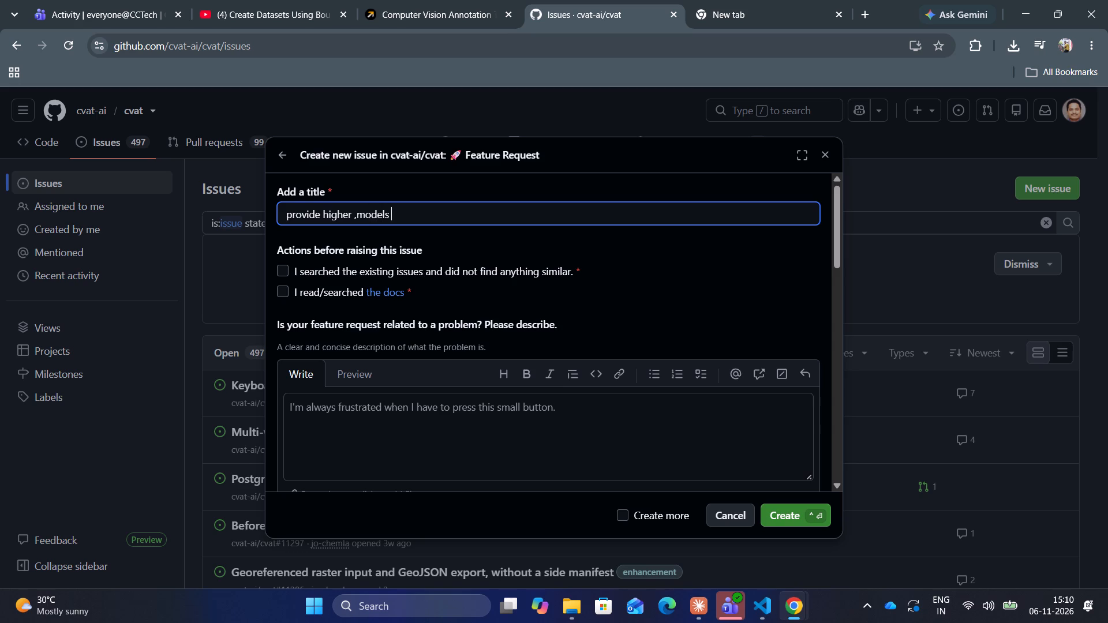
pyautogui.write('of')
pyautogui.press('space')
pyautogui.write('yolo for')
pyautogui.press('space')
pyautogui.write('downloading')
pyautogui.press('space')
pyautogui.click(353, 215)
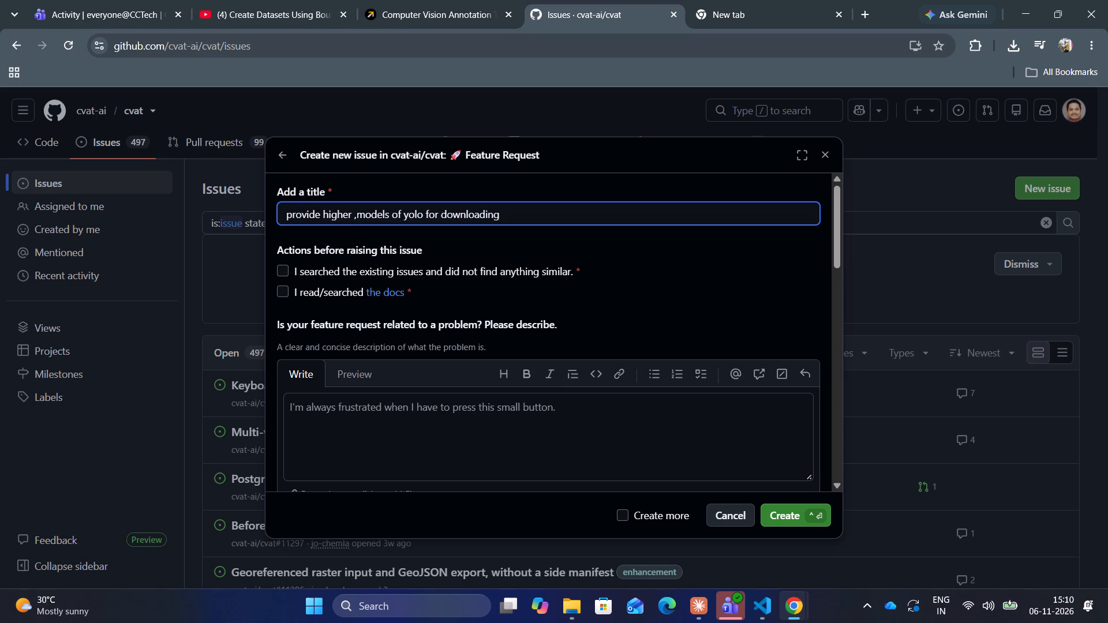
pyautogui.press('BackSpace')
# Describe the problem as "i am frustatted that , nolatest yolo model is available here when i m trying to download annotated images,".
pyautogui.click(361, 417)
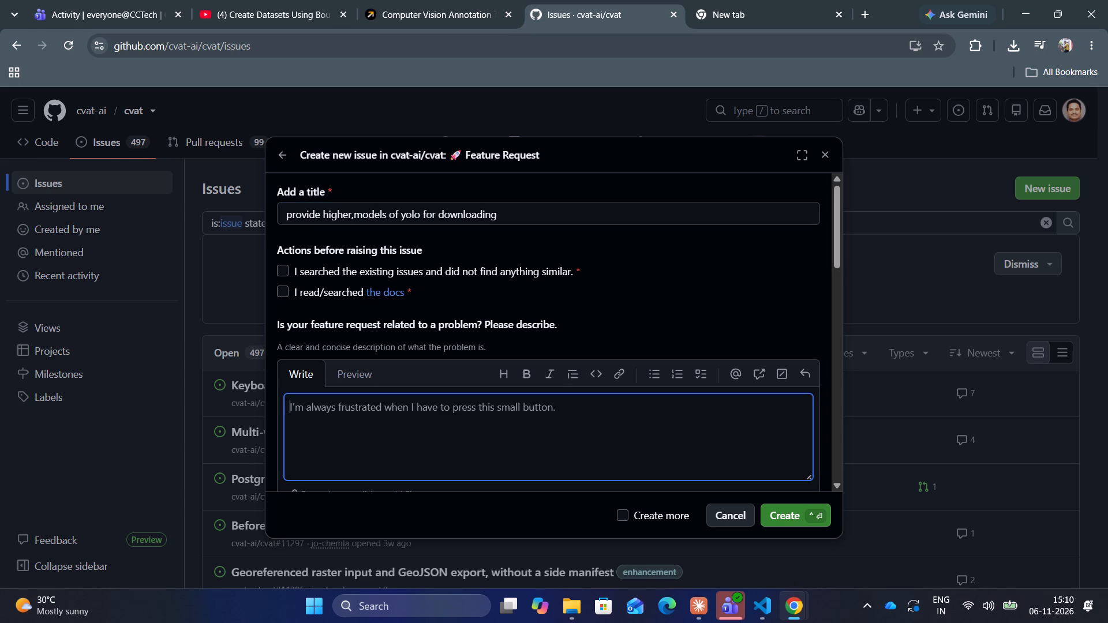
pyautogui.write('i am')
pyautogui.press('space')
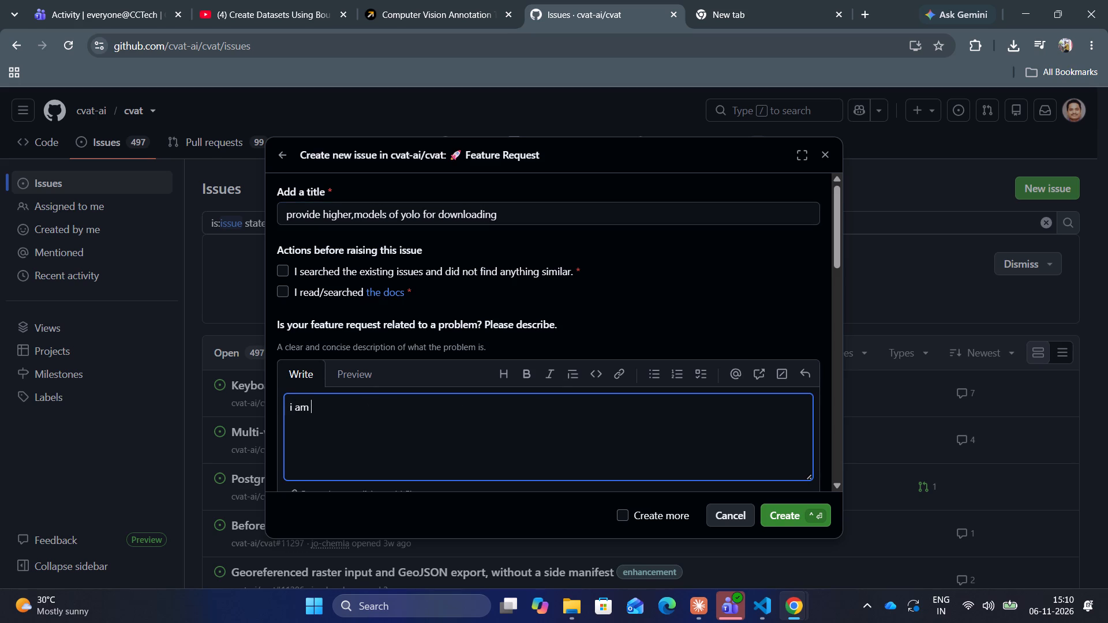
pyautogui.write('frustatted')
pyautogui.press('space')
pyautogui.write('that , the')
pyautogui.press('space')
pyautogui.press('BackSpace')
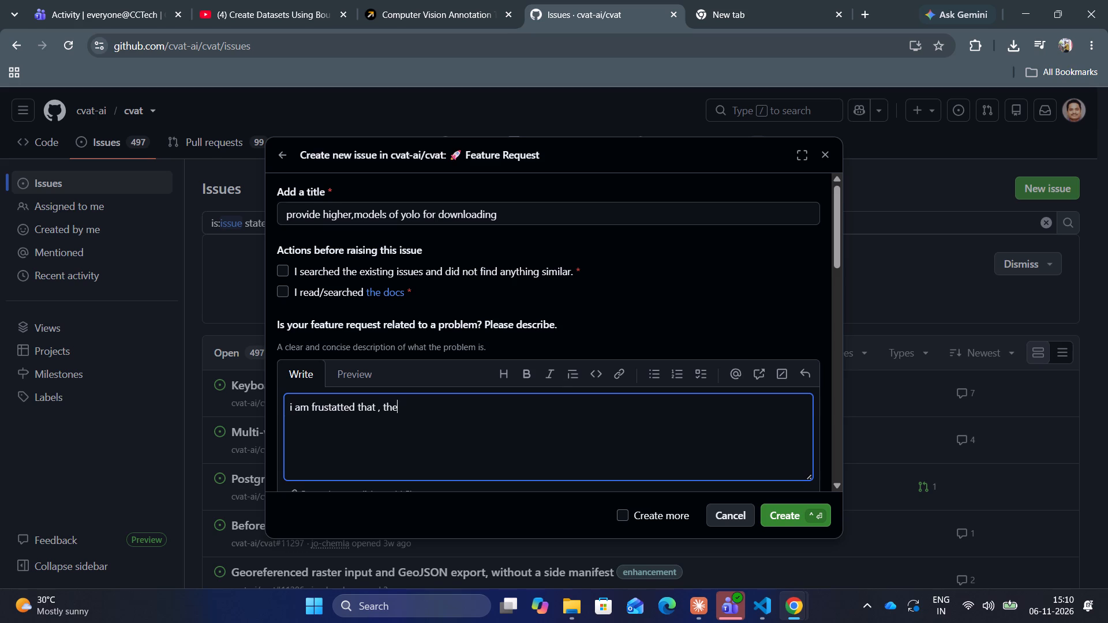
pyautogui.press('BackSpace')
pyautogui.press('BackSpace')
pyautogui.press('BackSpace')
pyautogui.write('nolatest')
pyautogui.press('space')
pyautogui.write('yolo model is avai')
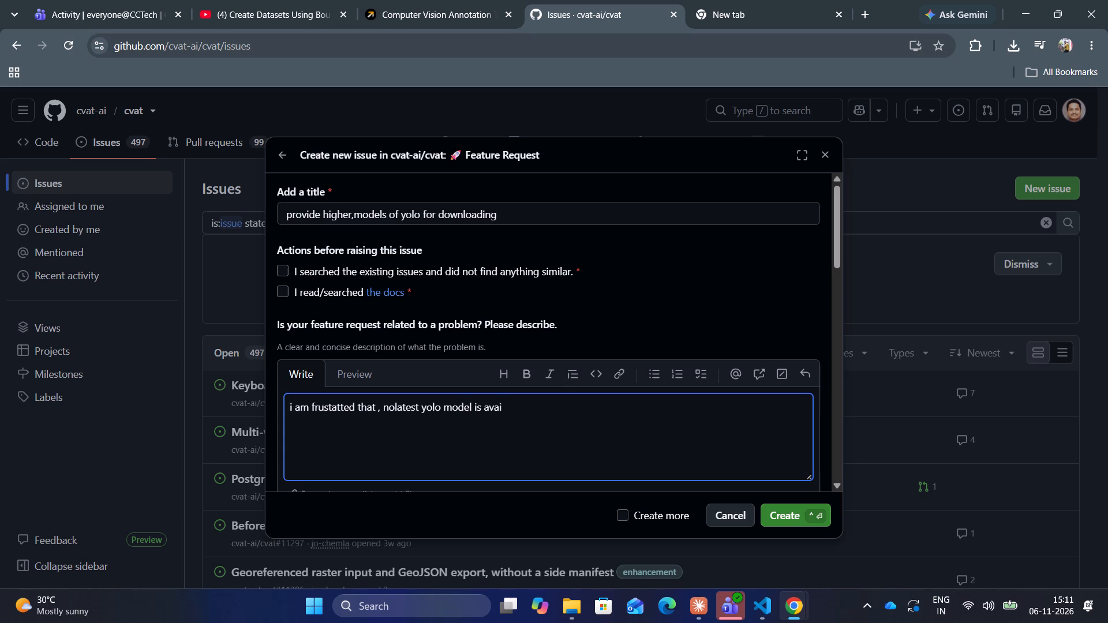
pyautogui.write('lable here')
pyautogui.press('space')
pyautogui.write('when i')
pyautogui.press('space')
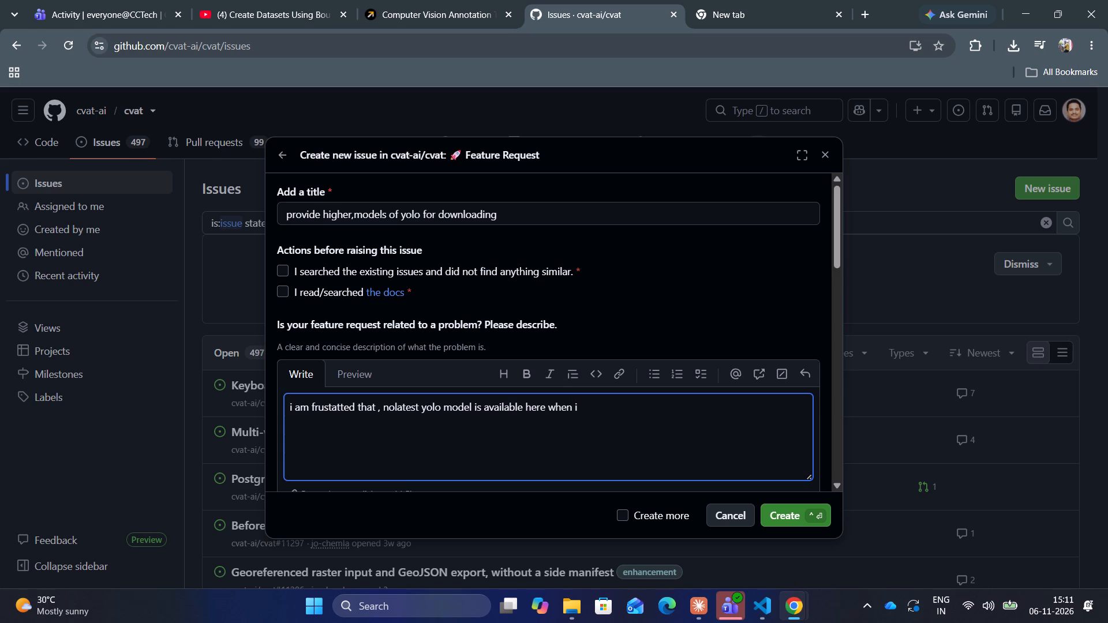
pyautogui.write('m trying to download i')
pyautogui.press('BackSpace')
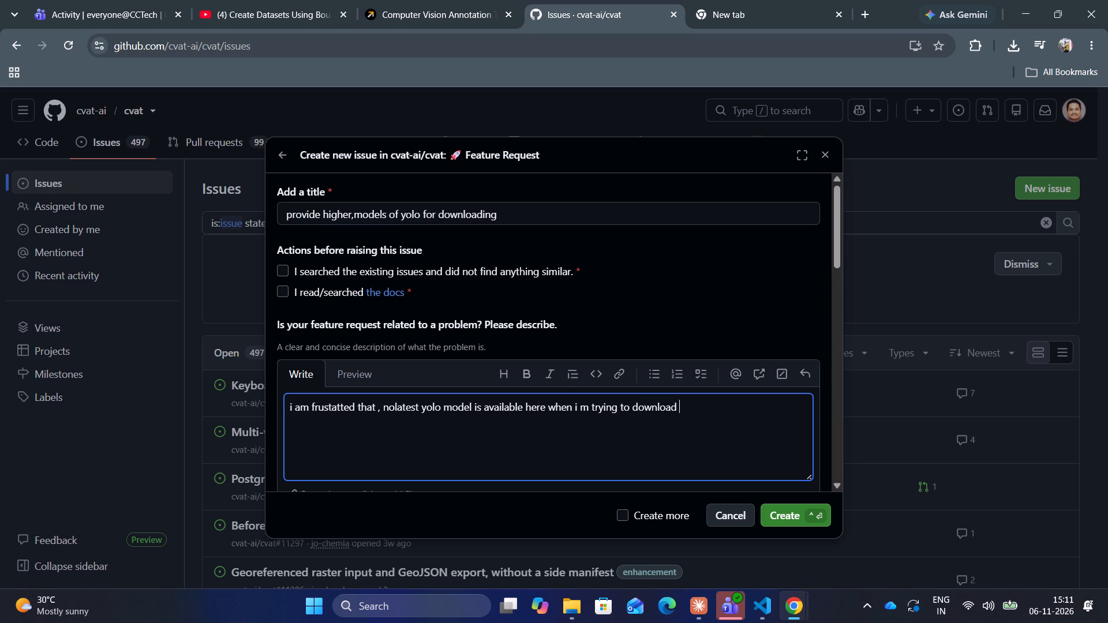
pyautogui.write('annotat')
pyautogui.write('ed')
pyautogui.press('space')
pyautogui.write('images')
pyautogui.write(',')
pyautogui.press('space')
# Continue the problem description with "another thing is while all other market players are have facility of s=downloding images also".
pyautogui.write('another thing is while all other')
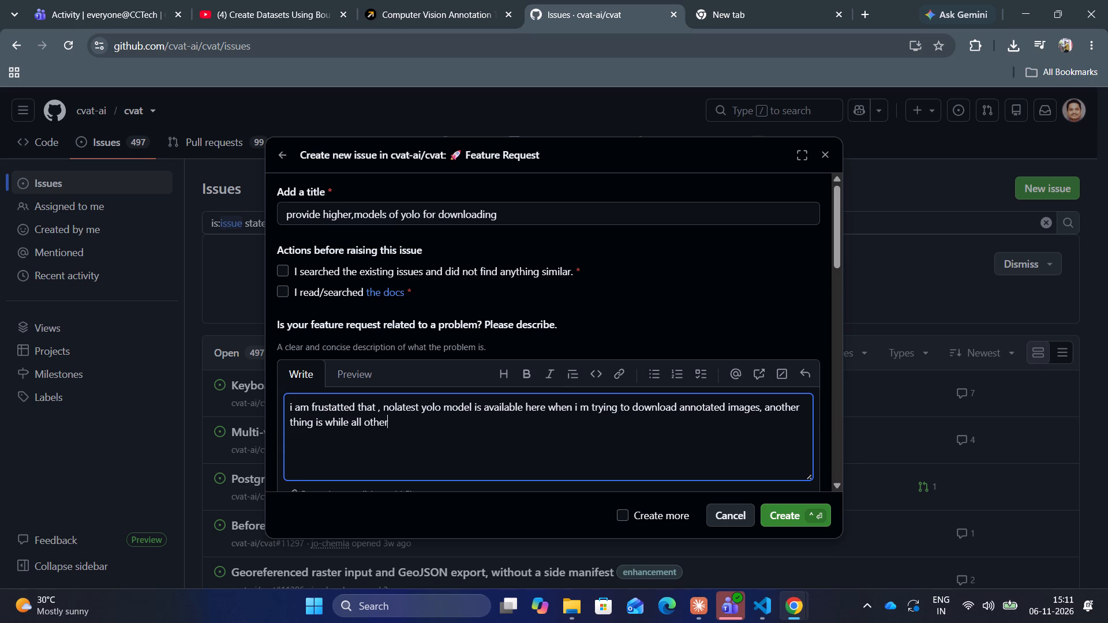
pyautogui.press('space')
pyautogui.write('market players are have facility')
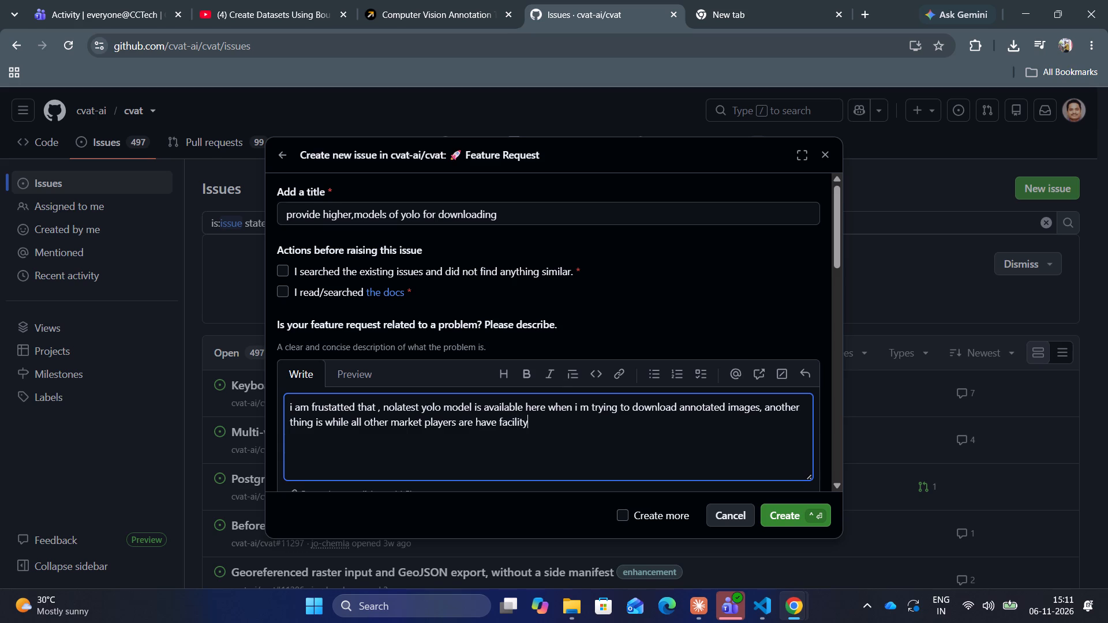
pyautogui.press('space')
pyautogui.write('of s=downloding')
pyautogui.press('space')
pyautogui.write('images alos')
pyautogui.press('space')
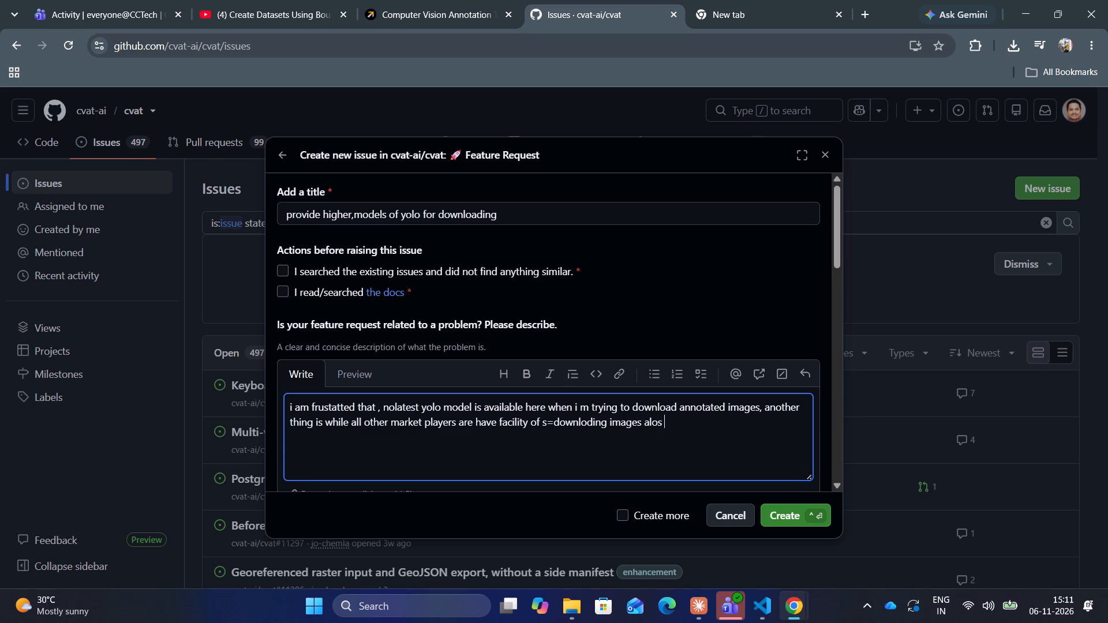
pyautogui.press('BackSpace')
pyautogui.press('BackSpace')
pyautogui.press('BackSpace')
pyautogui.write('so')
# End the problem description with "... but you are asking money for it .".
pyautogui.write('... but')
pyautogui.press('space')
pyautogui.write('you')
pyautogui.press('space')
pyautogui.write('are asking')
pyautogui.press('space')
pyautogui.write('for')
pyautogui.press('space')
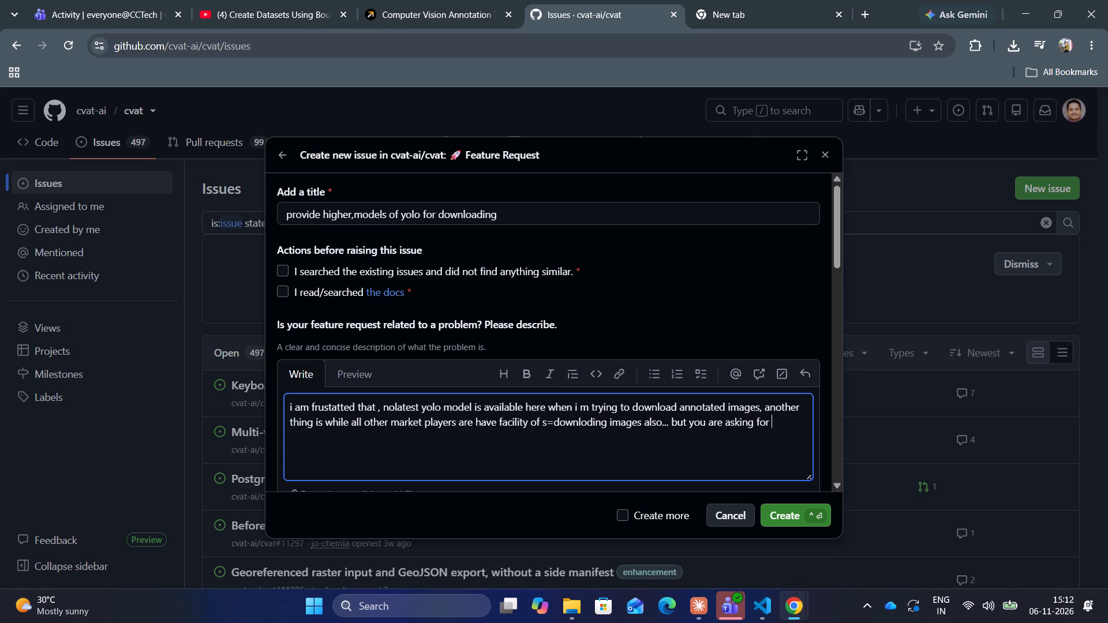
pyautogui.press('BackSpace')
pyautogui.press('BackSpace')
pyautogui.press('BackSpace')
pyautogui.press('BackSpace')
pyautogui.write('money for')
pyautogui.press('space')
pyautogui.write('it')
pyautogui.press('space')
pyautogui.press('.')
# Correct "s=downloding" to "downloding" in the problem description.
pyautogui.click(557, 424)
pyautogui.press('BackSpace')
pyautogui.press('BackSpace')
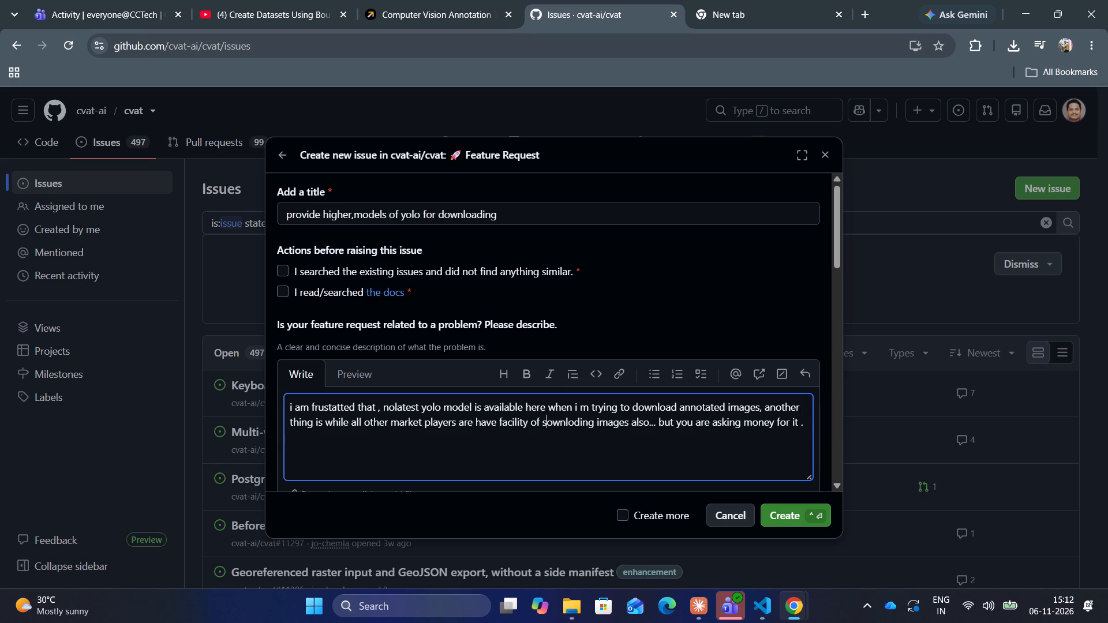
pyautogui.press('BackSpace')
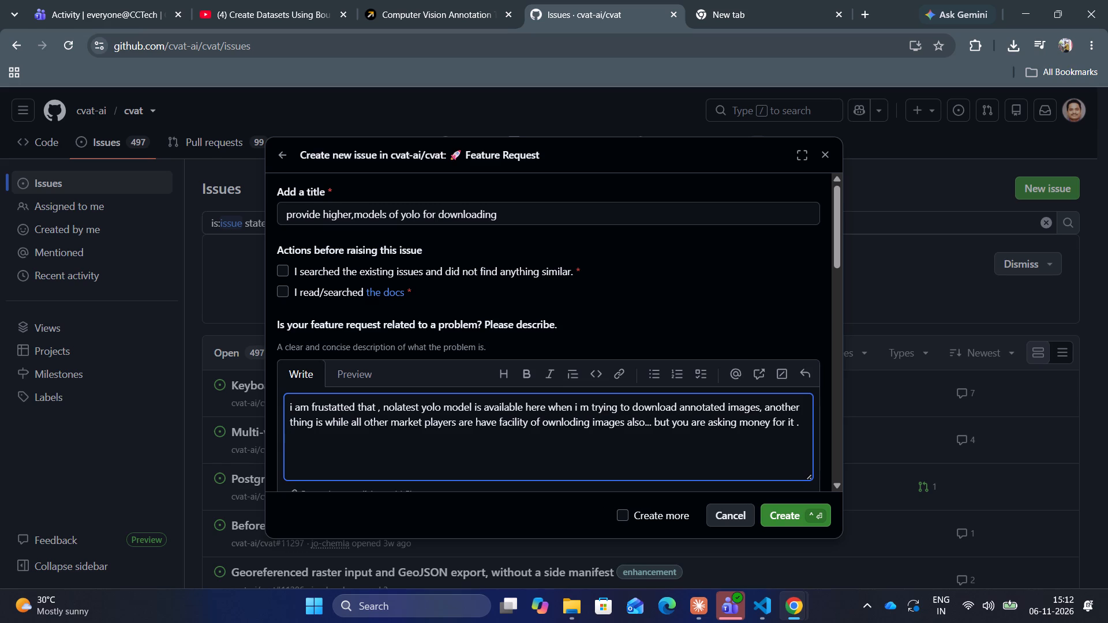
pyautogui.press('d')
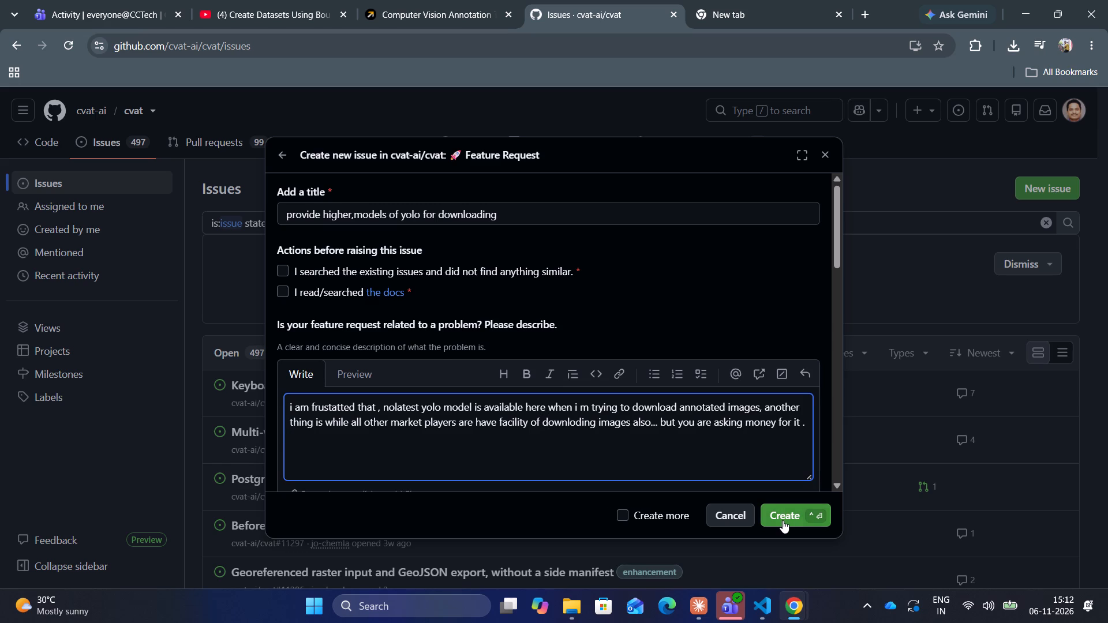
# Confirm having searched the existing issues and read the docs, and create the feature request issue.
pyautogui.click(783, 520)
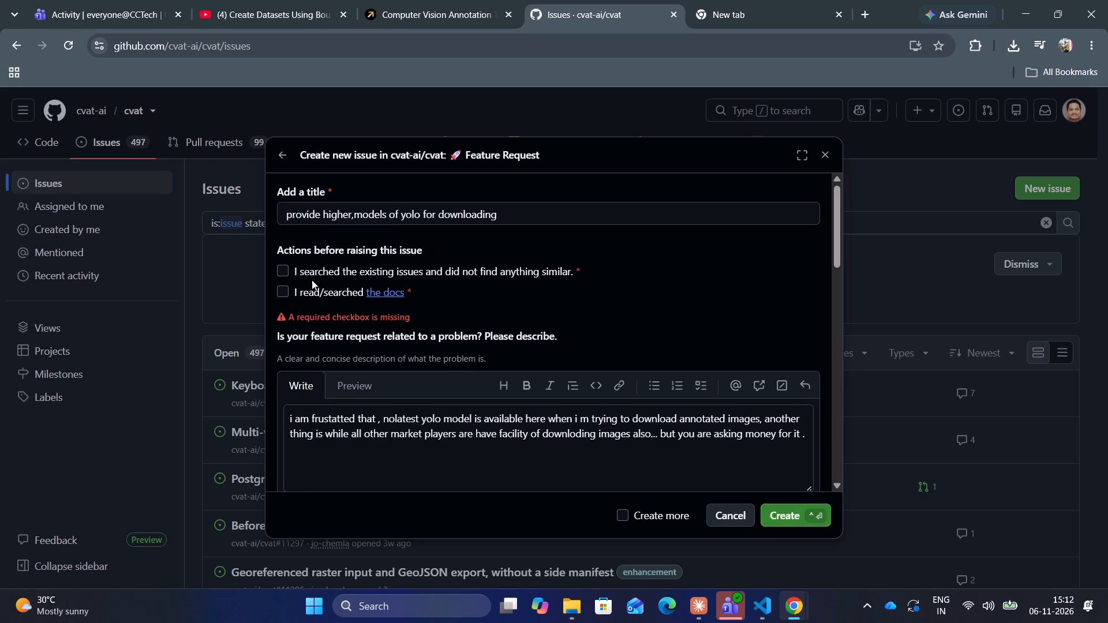
pyautogui.click(314, 299)
pyautogui.click(301, 269)
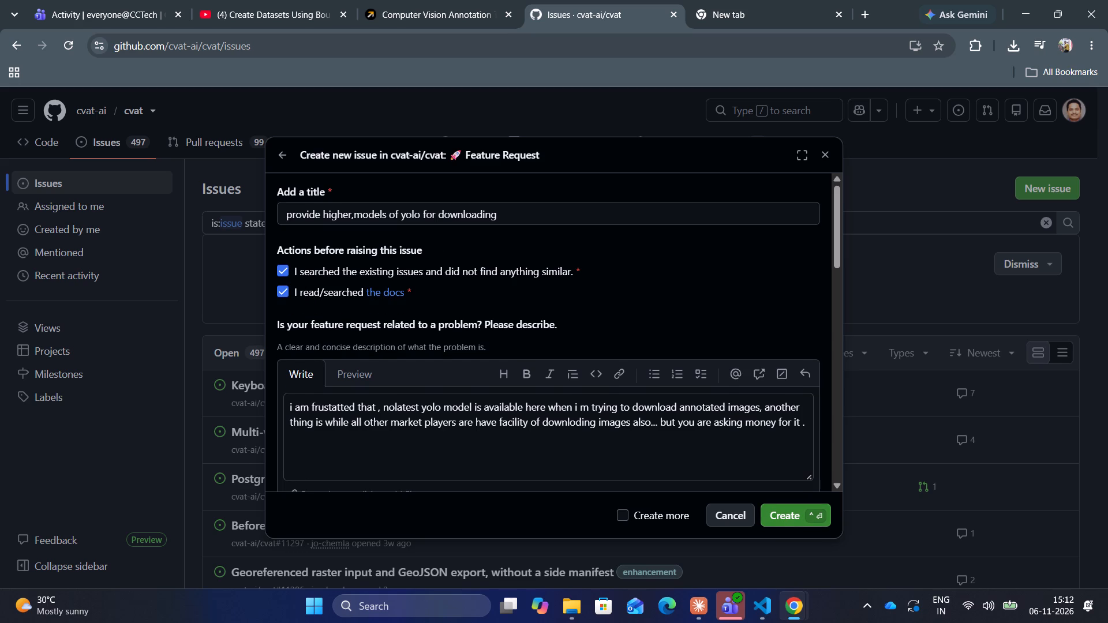
pyautogui.click(782, 516)
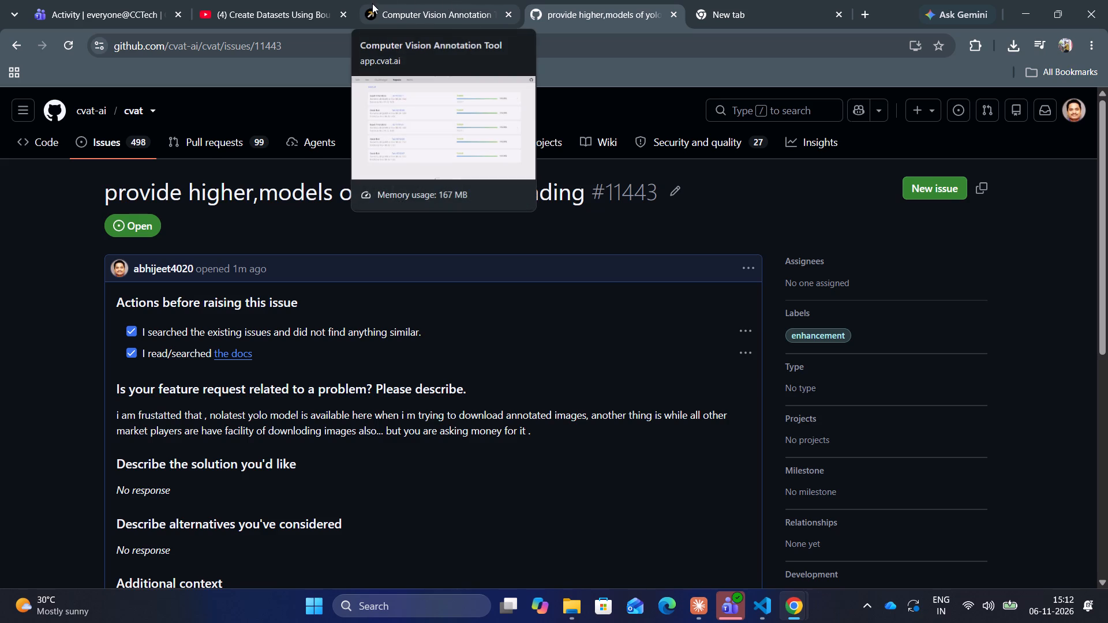
# Return to the CVAT Requests page.
pyautogui.click(459, 24)
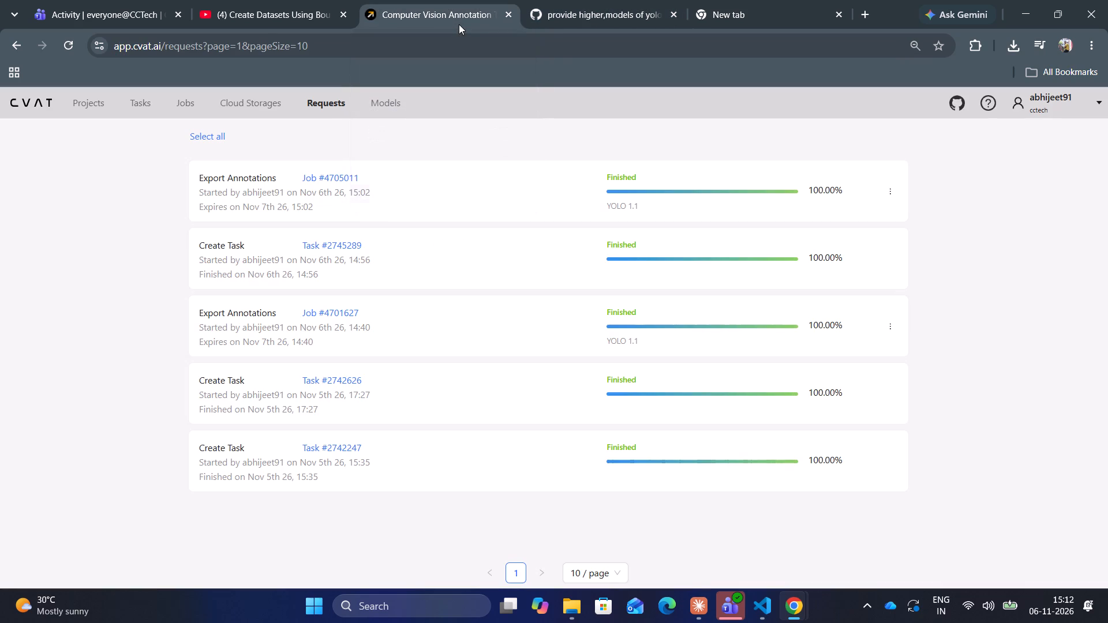
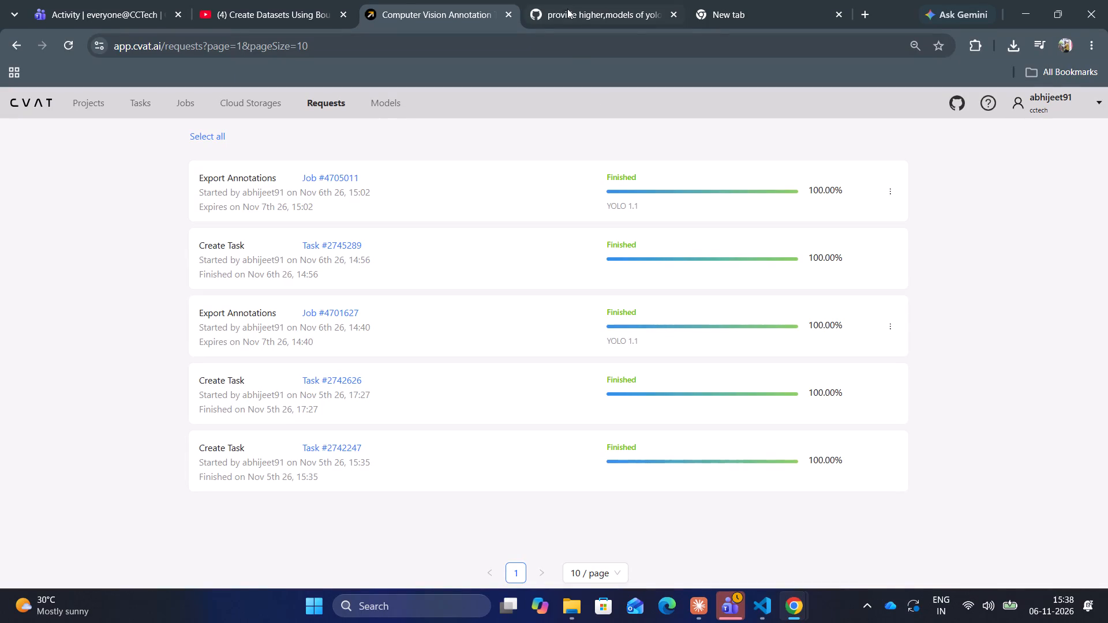
# Watch the bounding box annotation tutorial video up to its outline of annotation types and pause it there.
pyautogui.click(302, 0)
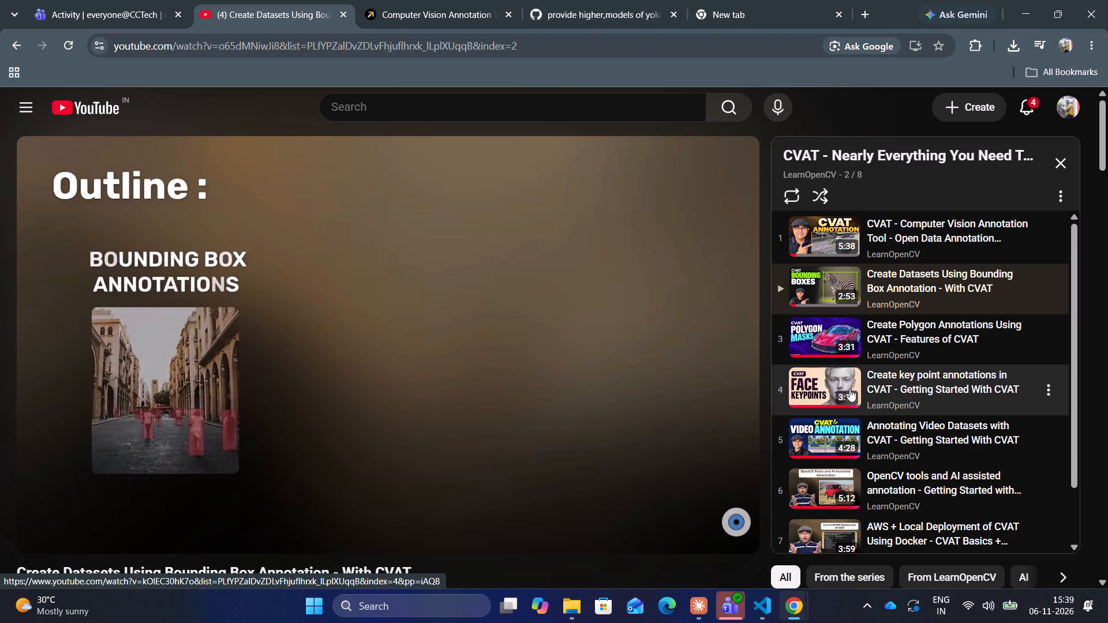
pyautogui.click(365, 336)
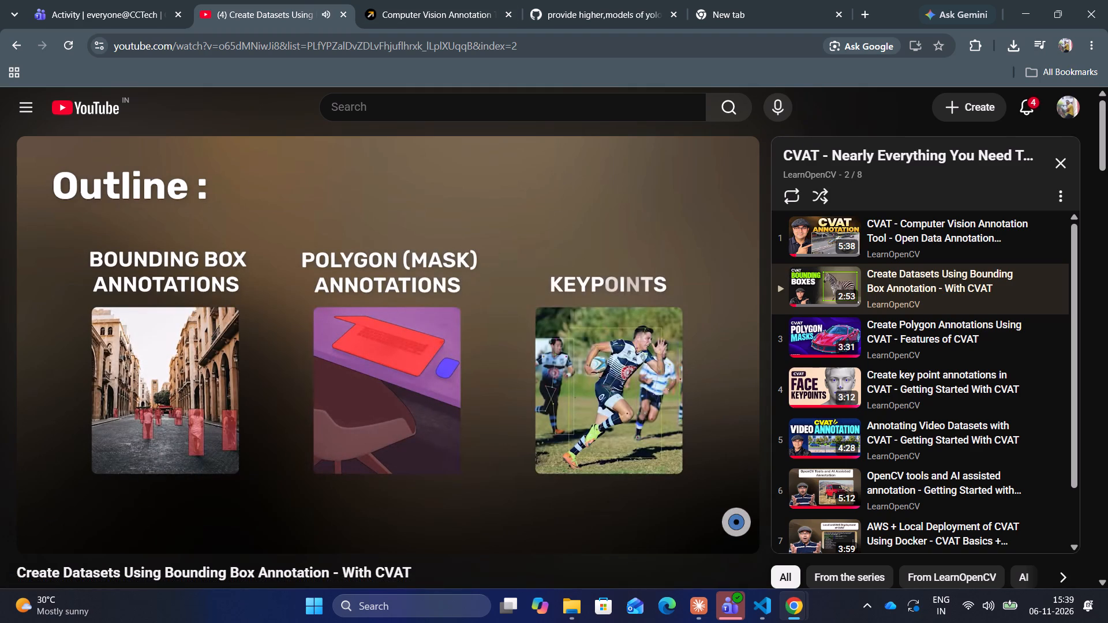
pyautogui.click(385, 356)
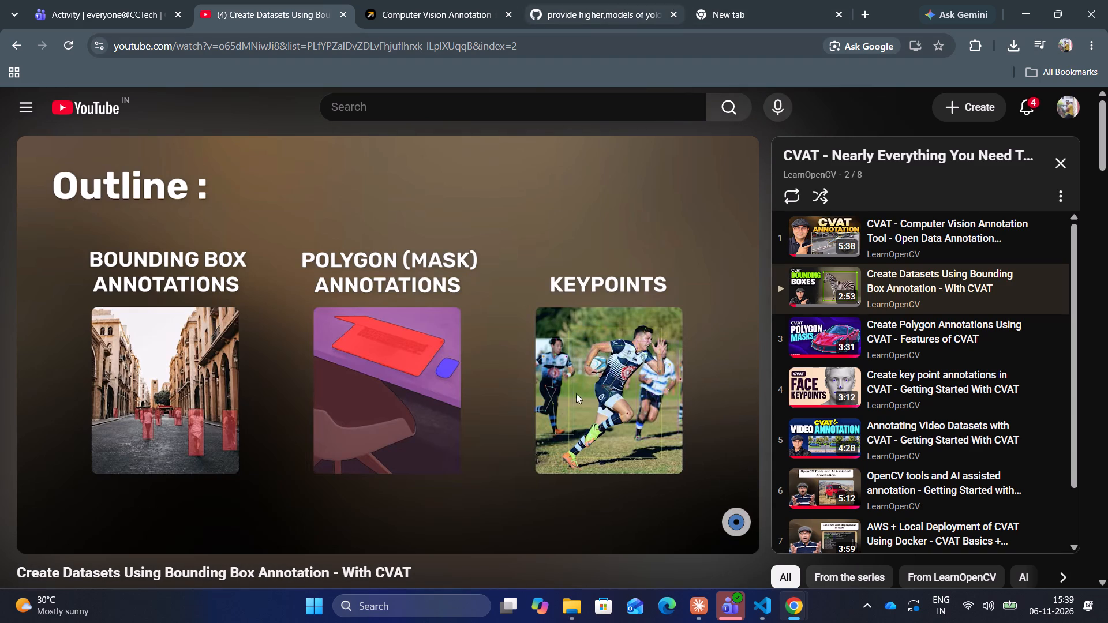
# Copy the video title "Create Datasets Using Bounding Box Annotation - With CVAT" and switch to the CVAT LEARNING document.
pyautogui.scroll(-2, 522, 482)
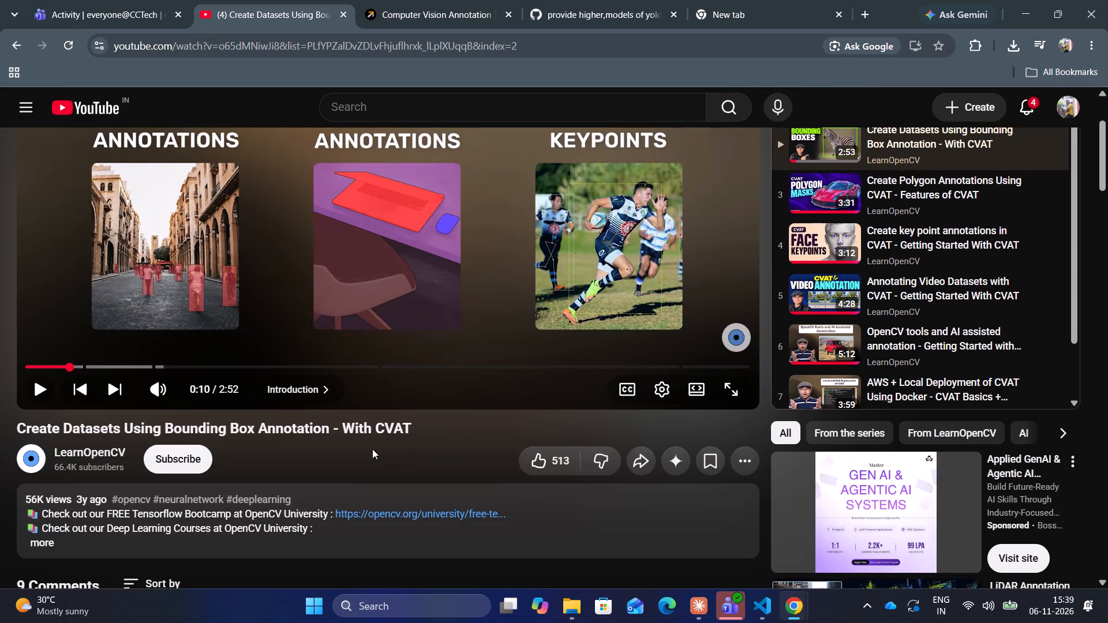
pyautogui.moveTo(421, 426); pyautogui.dragTo(9, 430)
pyautogui.hotkey('ctrl', 'c')
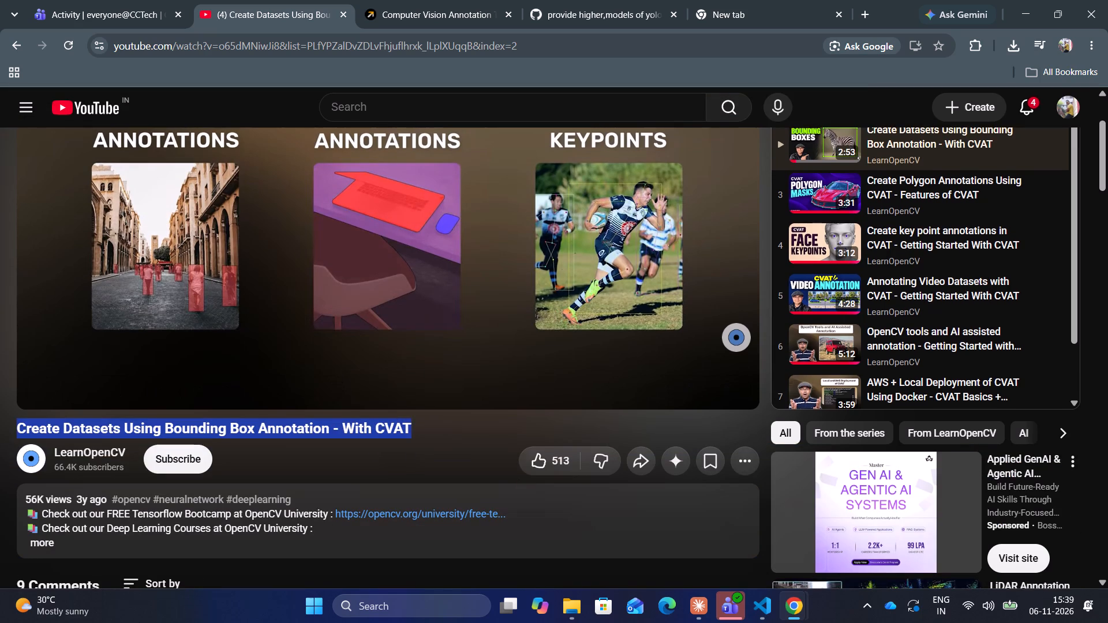
pyautogui.hotkey('alt', 'Tab')
pyautogui.click(1107, 0)
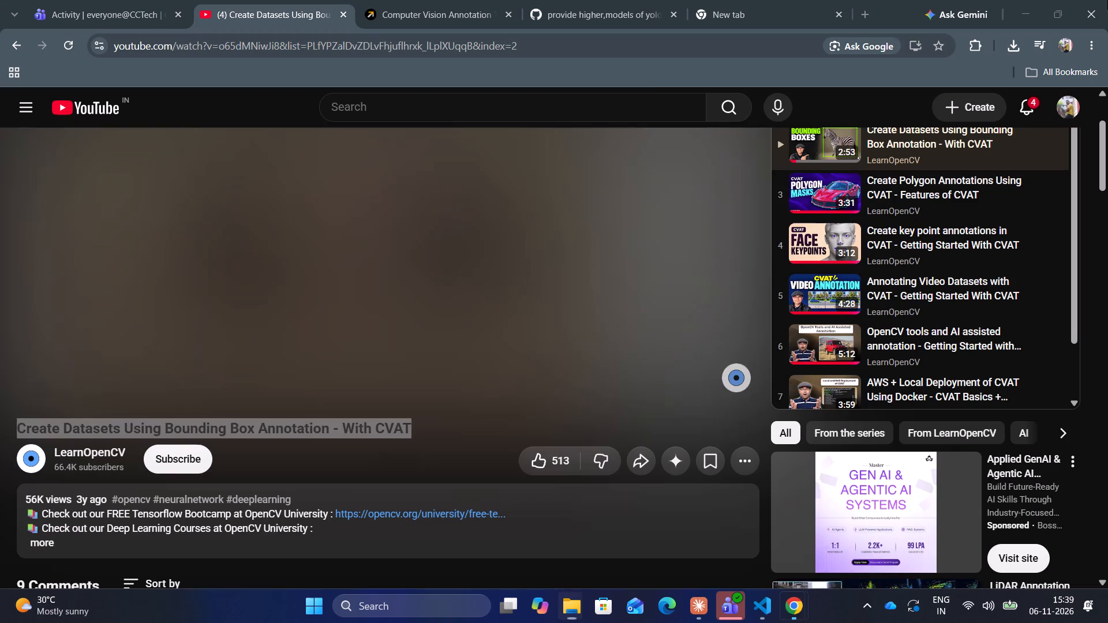
pyautogui.click(804, 610)
pyautogui.click(859, 541)
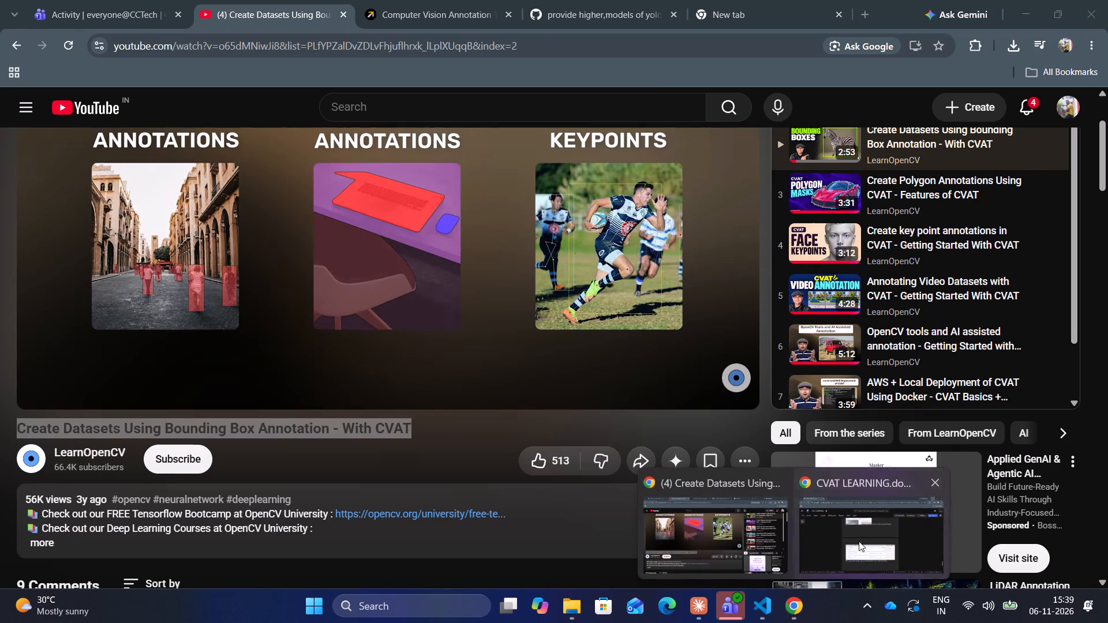
# Below the zip file download caption, add the line "Lecture 2 -" and paste the copied video title.
pyautogui.press('Return')
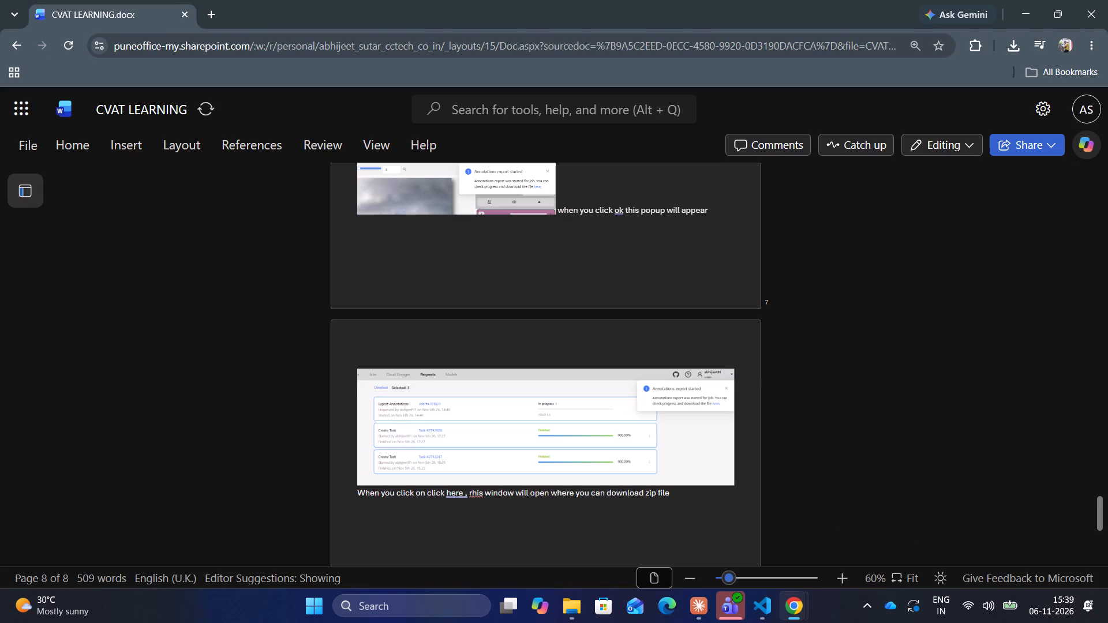
pyautogui.press('Return')
pyautogui.write('lectyre')
pyautogui.press('space')
pyautogui.press('BackSpace')
pyautogui.press('BackSpace')
pyautogui.press('BackSpace')
pyautogui.press('BackSpace')
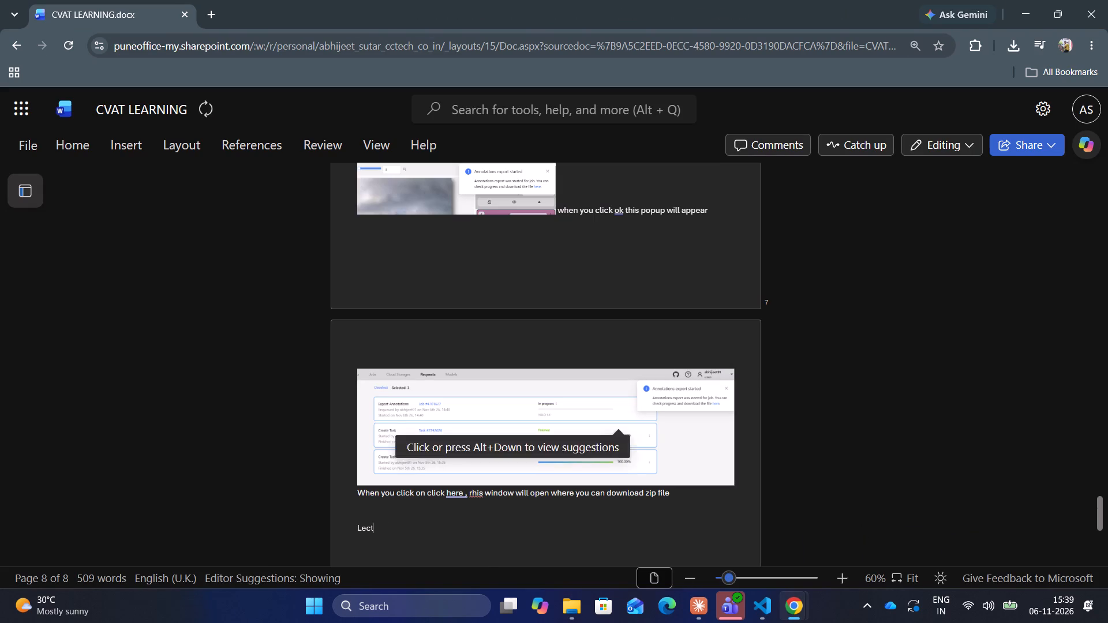
pyautogui.write('ure')
pyautogui.press('space')
pyautogui.write('2')
pyautogui.press('space')
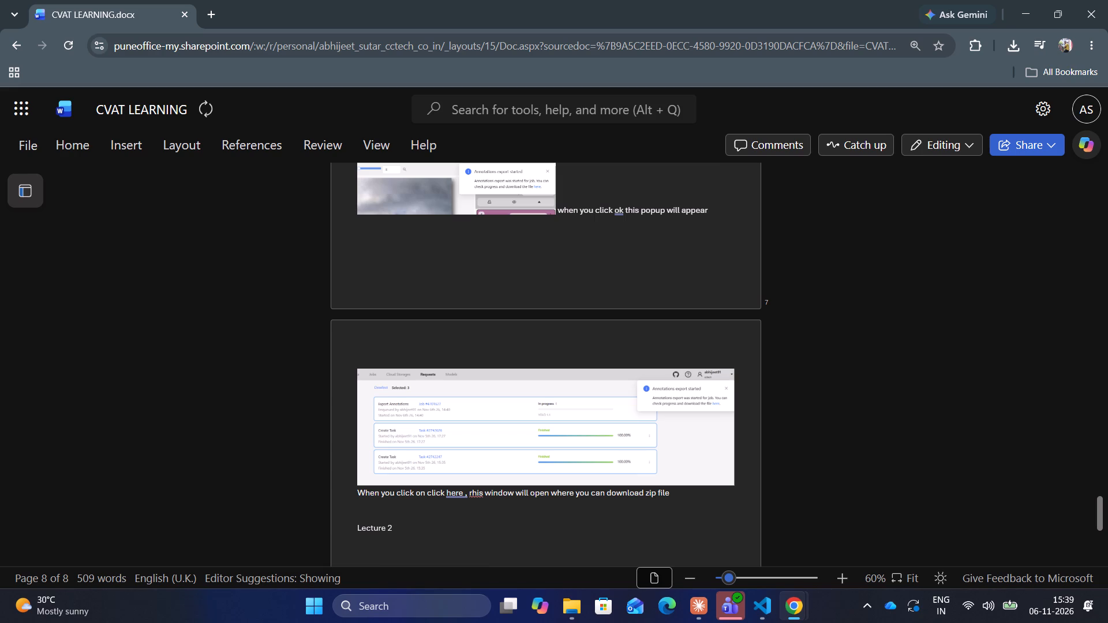
pyautogui.write('-')
pyautogui.press('space')
pyautogui.hotkey('ctrl', 'v')
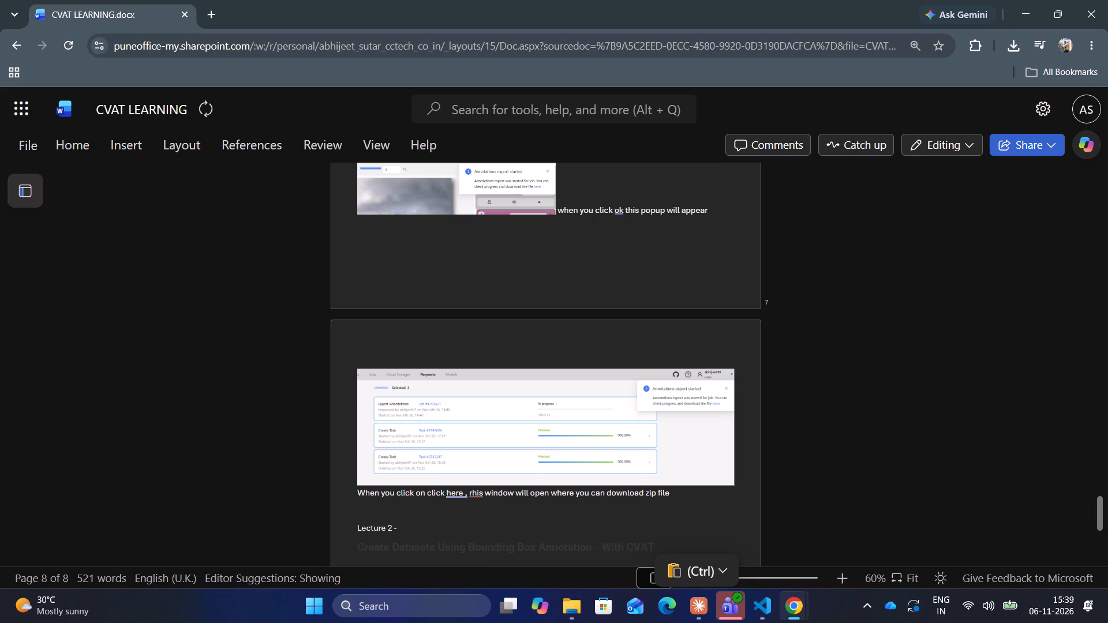
# Copy the body text formatting from the existing text onto the whole pasted video title with Format Painter.
pyautogui.scroll(-4, 571, 535)
pyautogui.moveTo(540, 204); pyautogui.dragTo(590, 205)
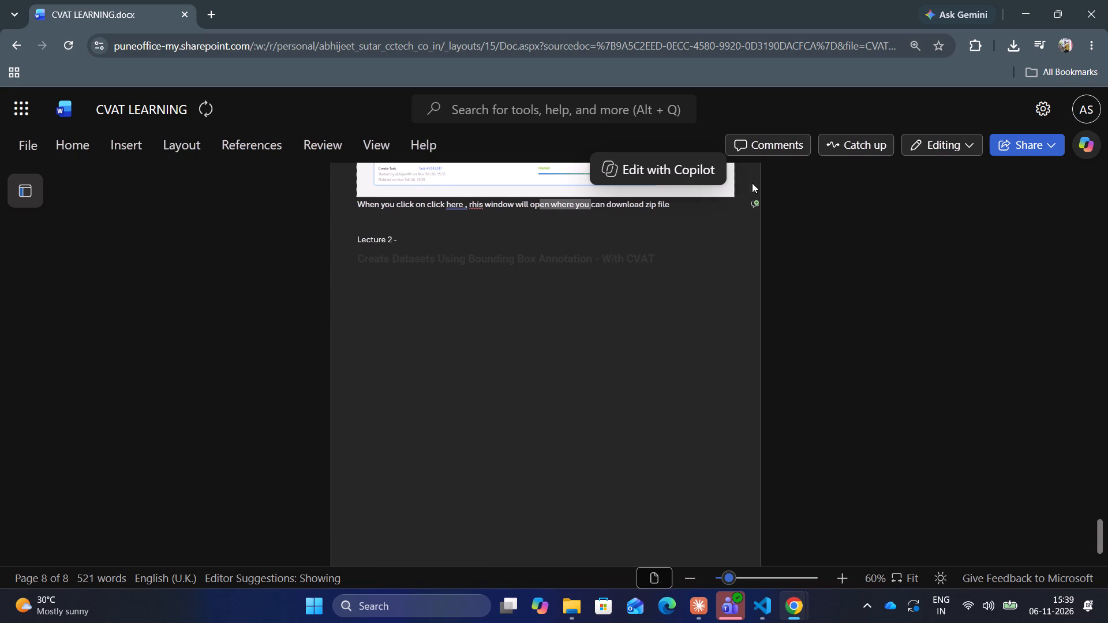
pyautogui.click(70, 133)
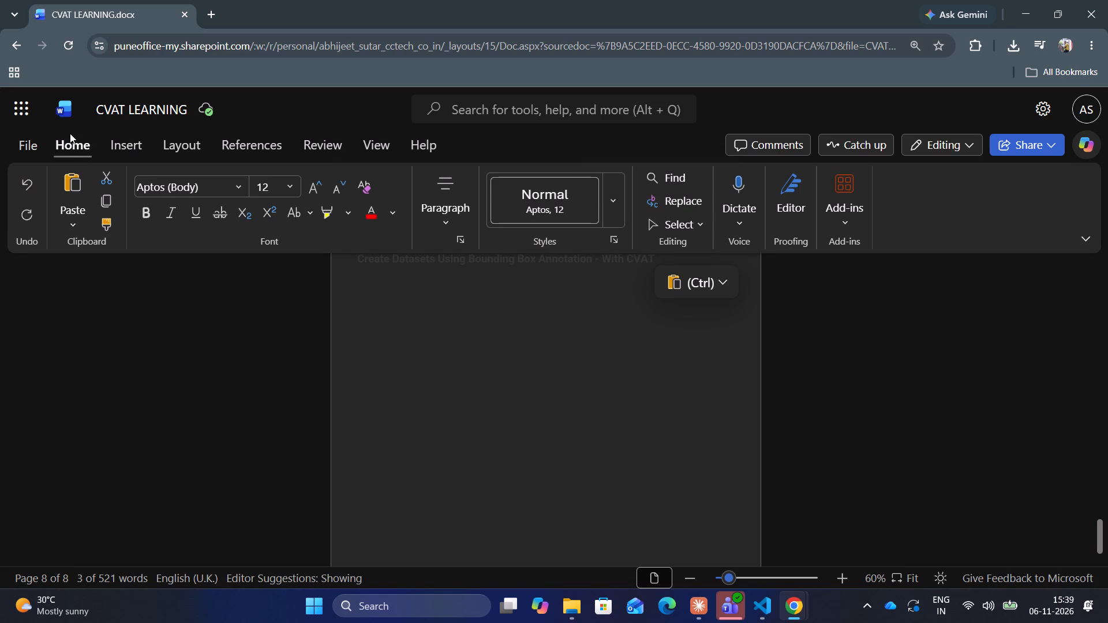
pyautogui.click(106, 223)
pyautogui.scroll(2, 490, 363)
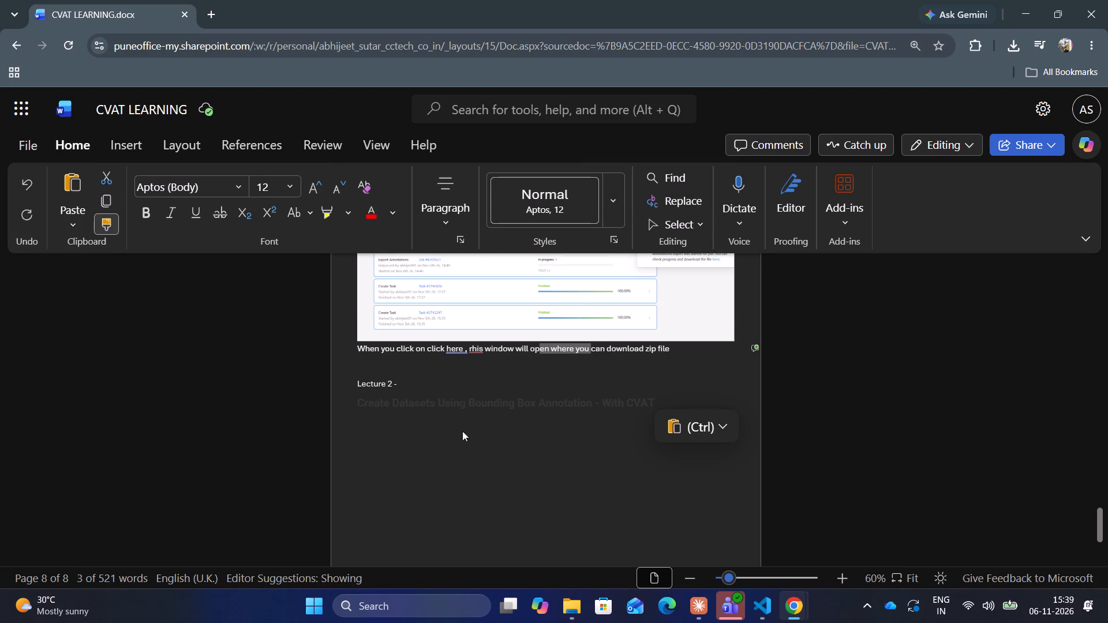
pyautogui.moveTo(358, 404); pyautogui.dragTo(465, 406)
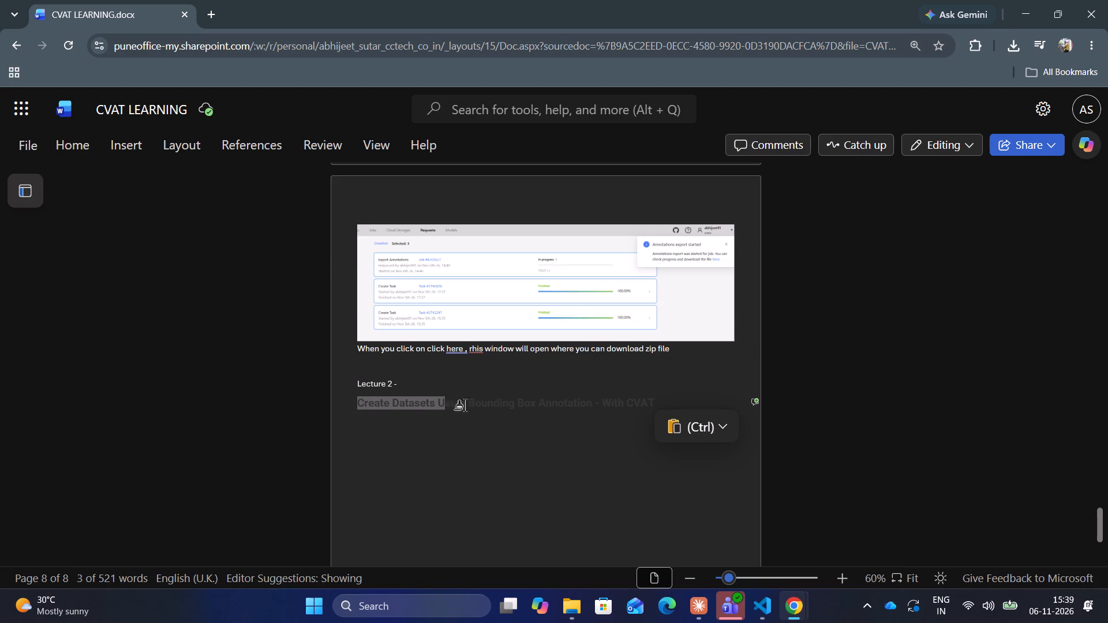
pyautogui.moveTo(465, 406); pyautogui.dragTo(645, 415)
pyautogui.click(612, 420)
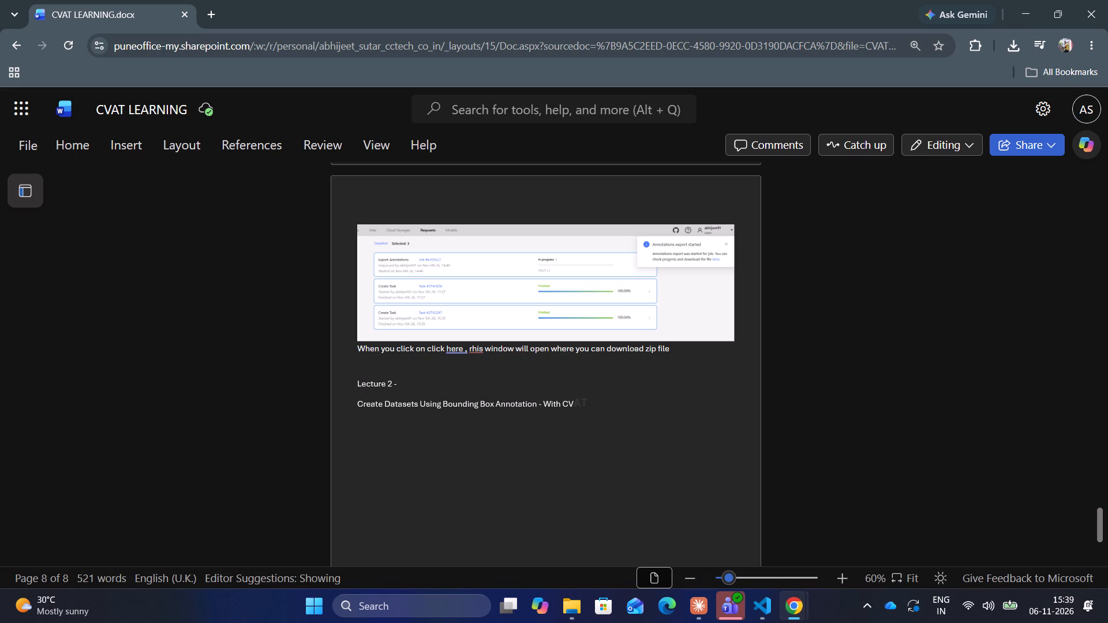
pyautogui.moveTo(514, 403); pyautogui.dragTo(546, 398)
pyautogui.click(63, 145)
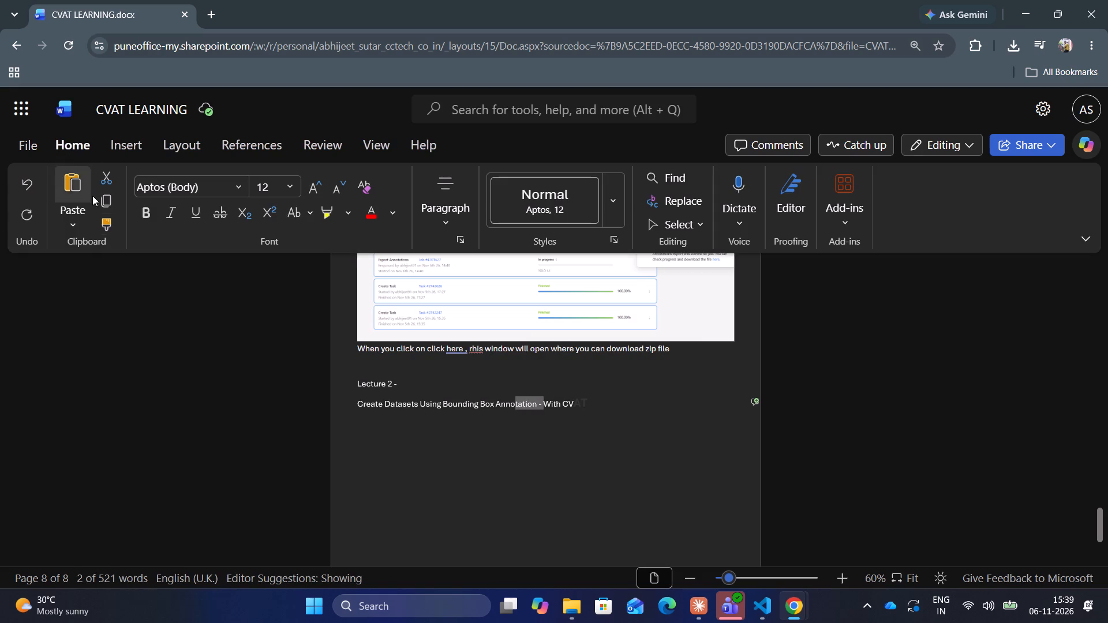
pyautogui.click(105, 230)
pyautogui.moveTo(602, 405); pyautogui.dragTo(553, 400)
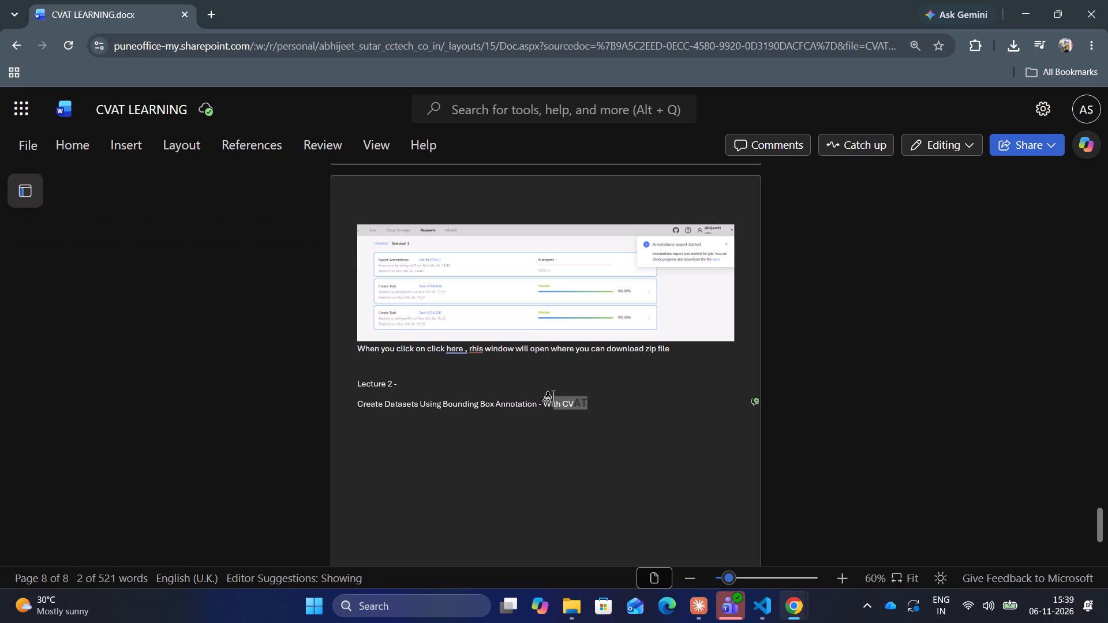
pyautogui.click(609, 441)
# Set the pasted video title to font size 14 and make it bold.
pyautogui.moveTo(592, 403); pyautogui.dragTo(481, 401)
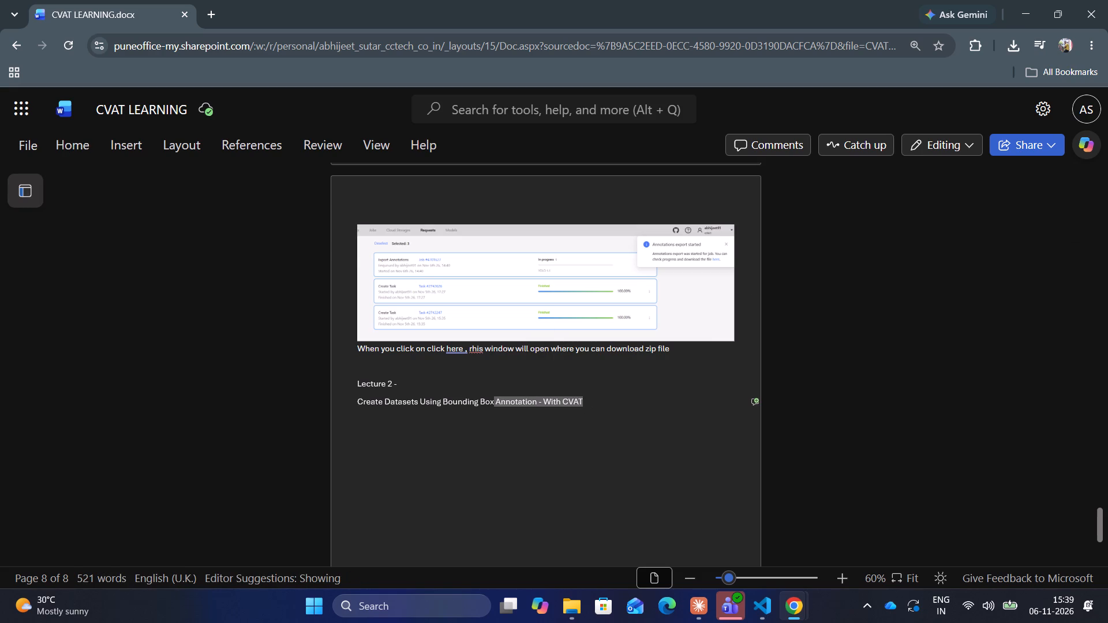
pyautogui.moveTo(481, 401); pyautogui.dragTo(358, 403)
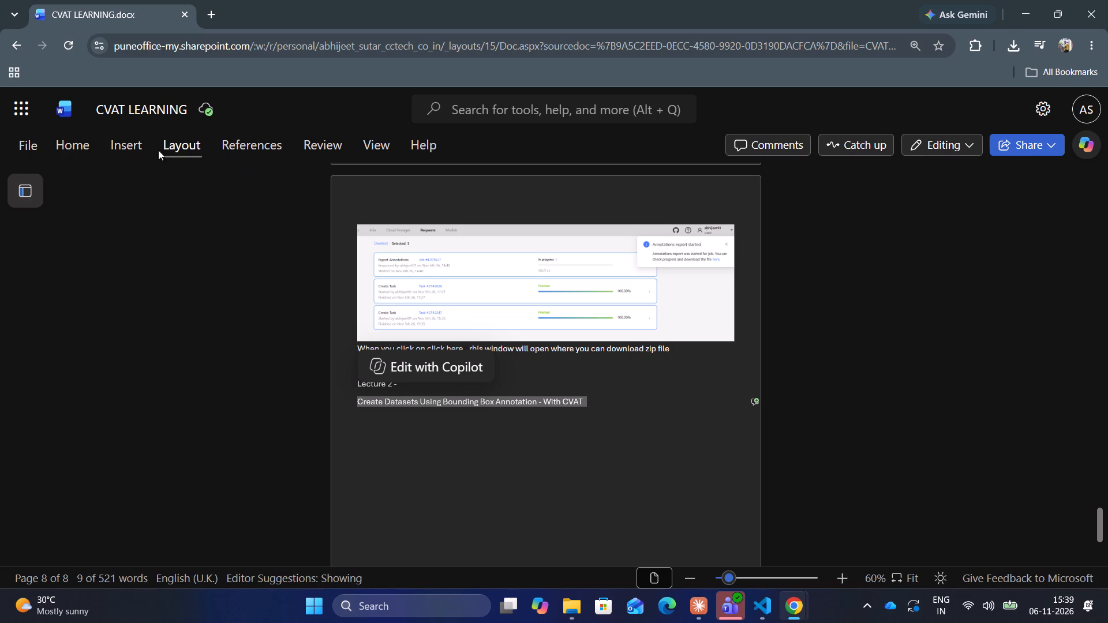
pyautogui.click(70, 148)
pyautogui.click(290, 189)
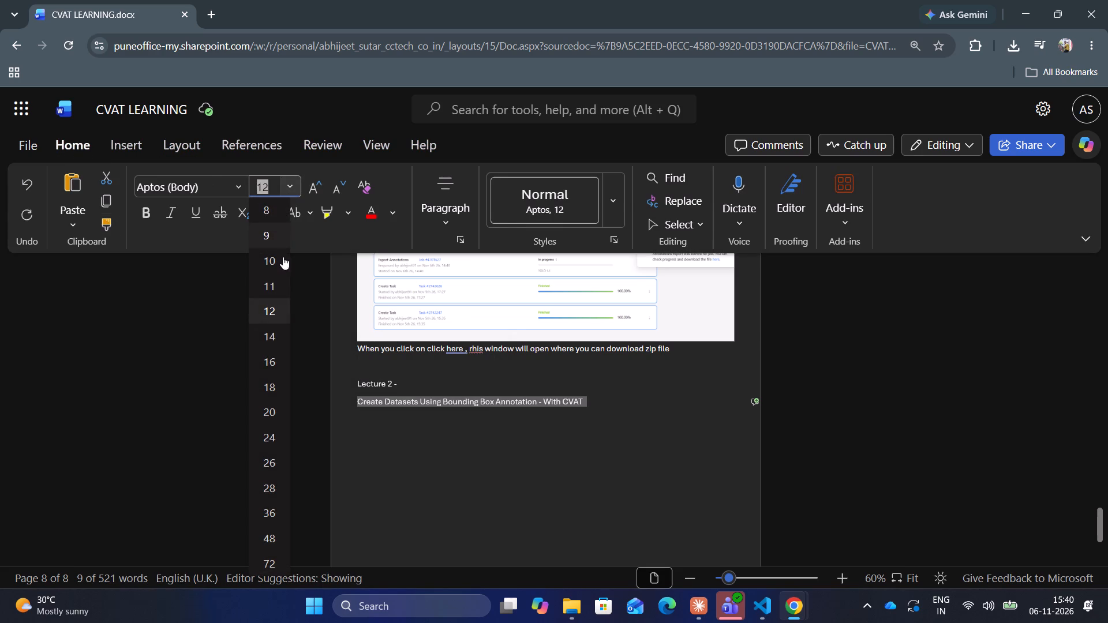
pyautogui.click(272, 337)
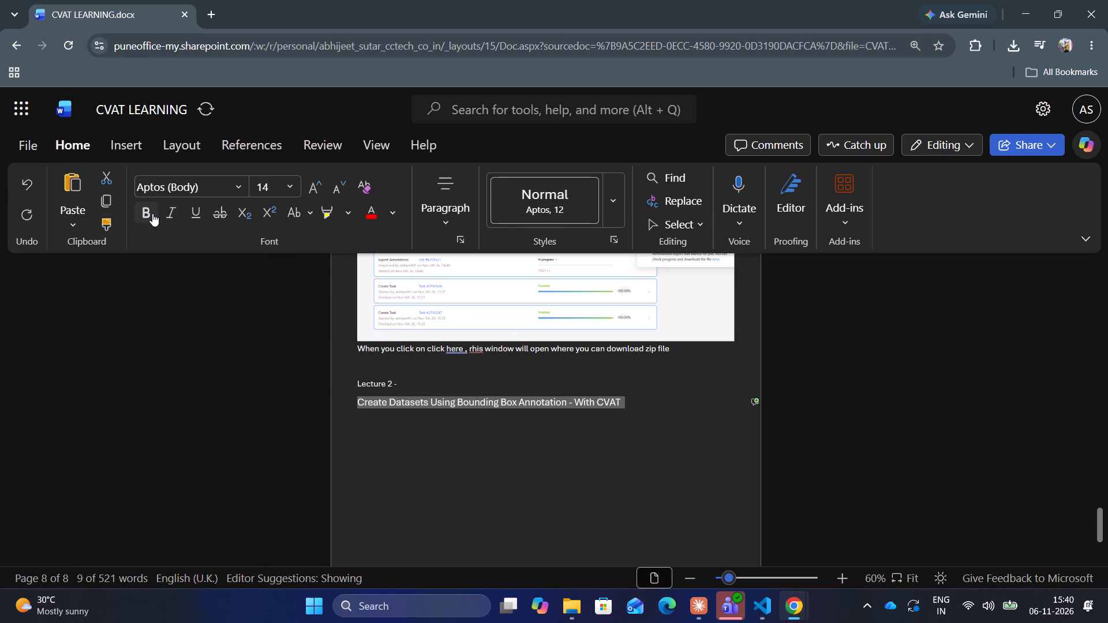
pyautogui.click(147, 217)
pyautogui.click(425, 438)
# Start a new line below the video title with "Mask annotation and".
pyautogui.click(390, 427)
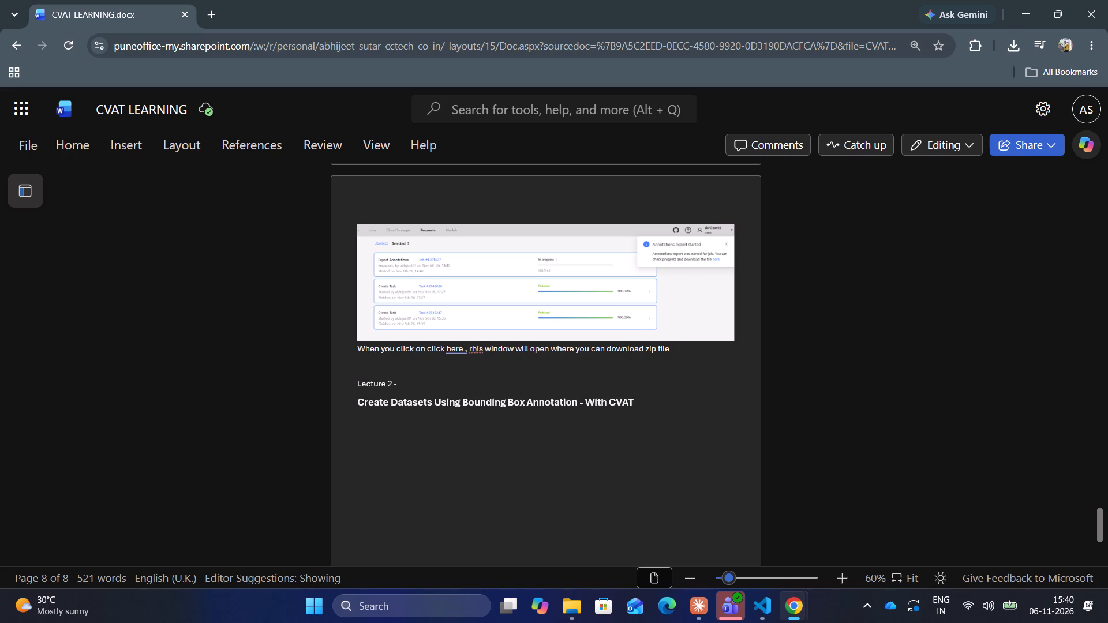
pyautogui.write('mask annotation and')
pyautogui.press('space')
# Check the annotation types in the video's outline and insert "(polygon)" after "Mask" in the new line.
pyautogui.hotkey('alt', 'Tab')
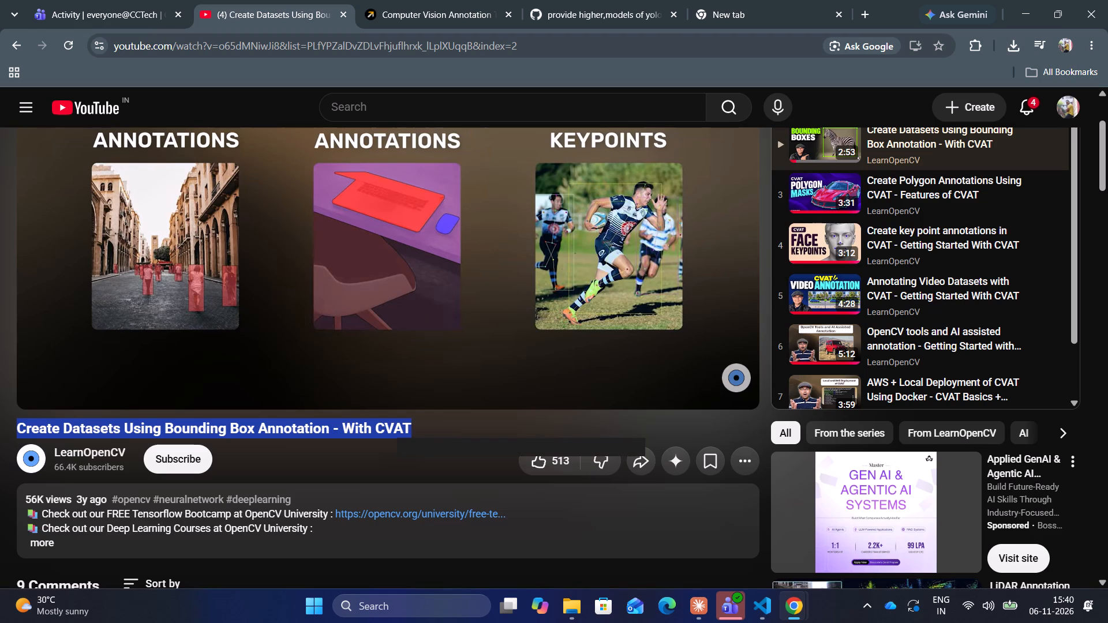
pyautogui.rightClick(390, 427)
pyautogui.scroll(2, 390, 427)
pyautogui.click(390, 427)
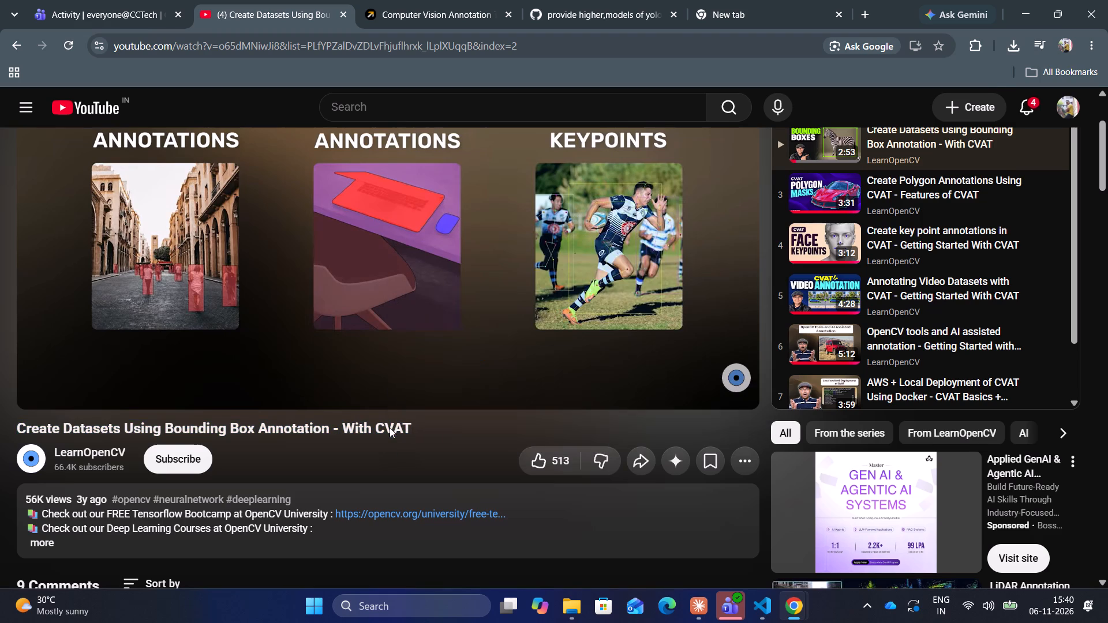
pyautogui.scroll(2, 390, 427)
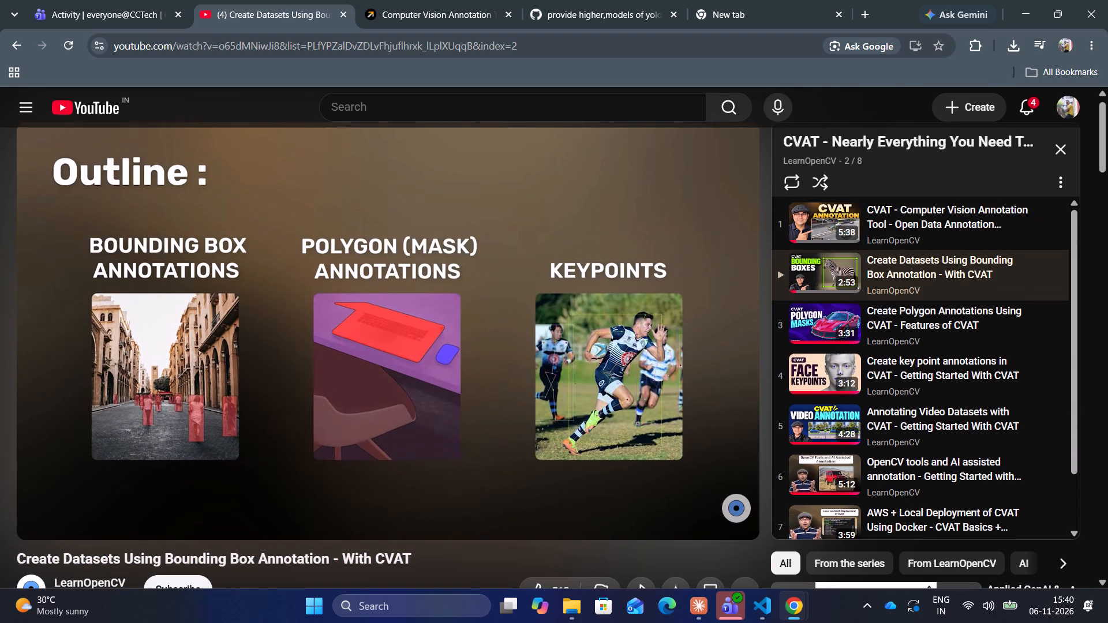
pyautogui.hotkey('alt', 'Tab')
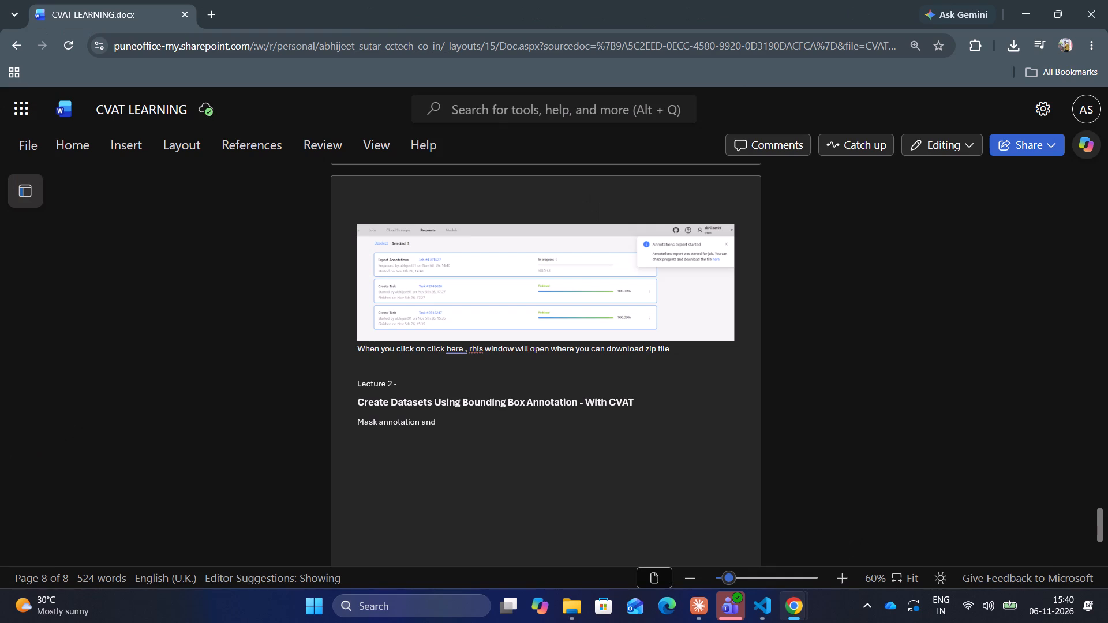
pyautogui.click(377, 417)
pyautogui.press('space')
pyautogui.write('()')
pyautogui.press('Left')
pyautogui.write('polu')
pyautogui.press('BackSpace')
pyautogui.write('ygon')
# End the line with "keypoints annotation." and start a new paragraph.
pyautogui.click(489, 421)
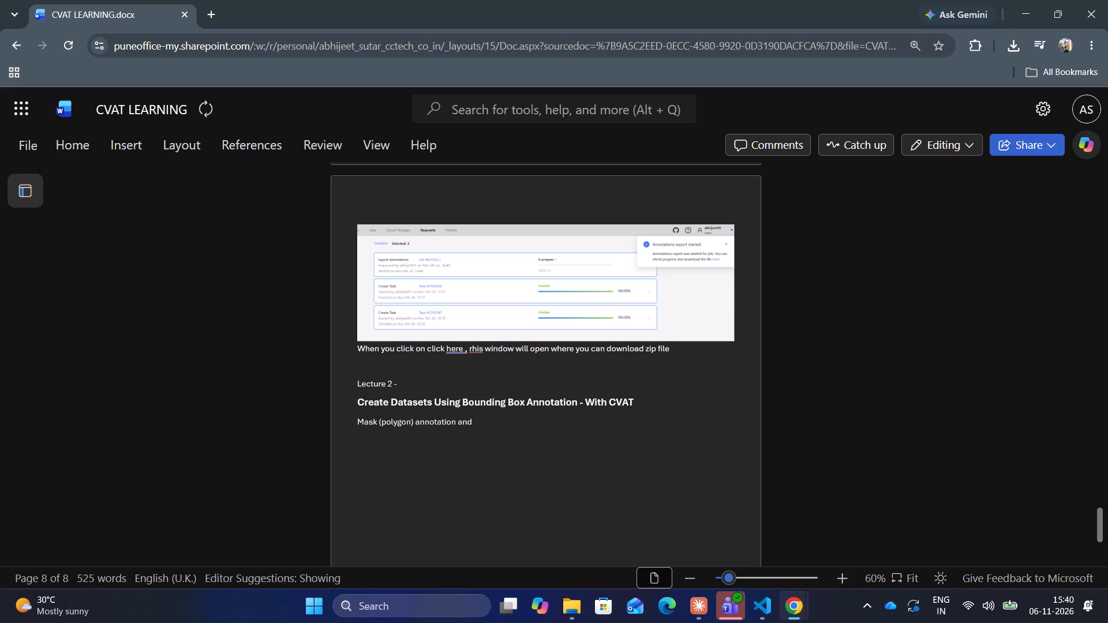
pyautogui.press('space')
pyautogui.write('keypoints annotation')
pyautogui.press('.')
pyautogui.press('Return')
# Return to the tutorial video, watch the two-point bounding box annotation demonstration on the zebras, and pause it.
pyautogui.hotkey('alt', 'Tab')
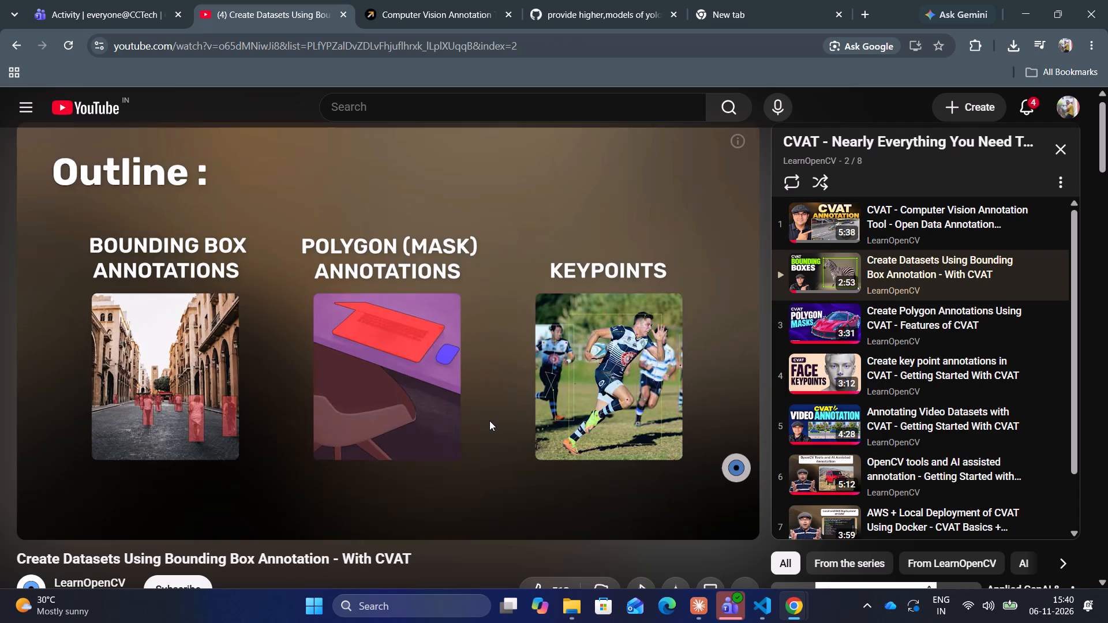
pyautogui.click(608, 329)
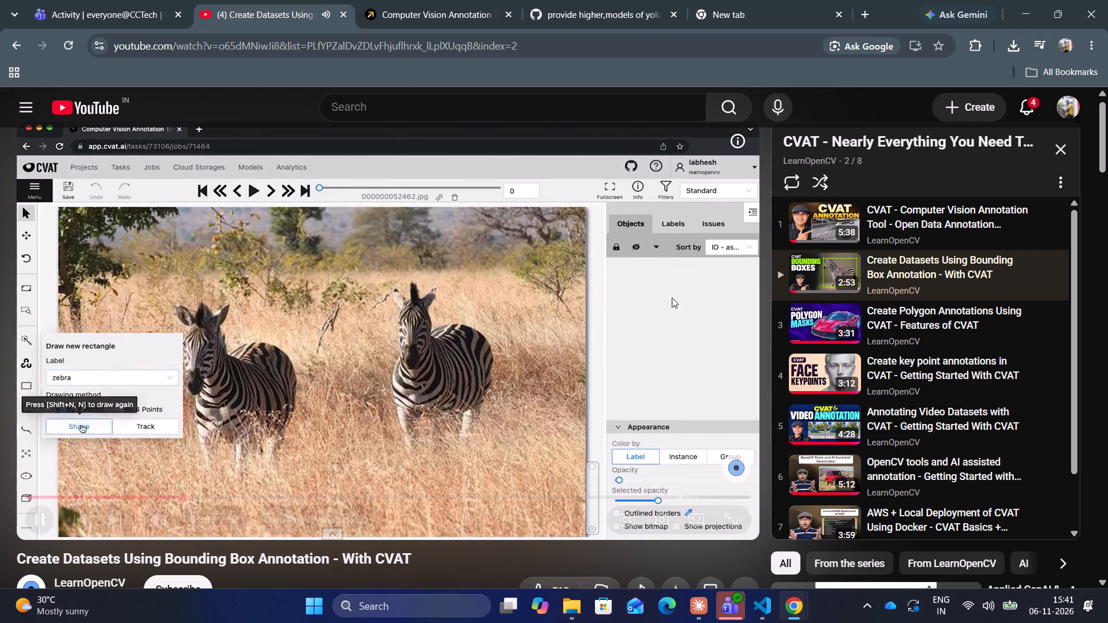
pyautogui.press('Right')
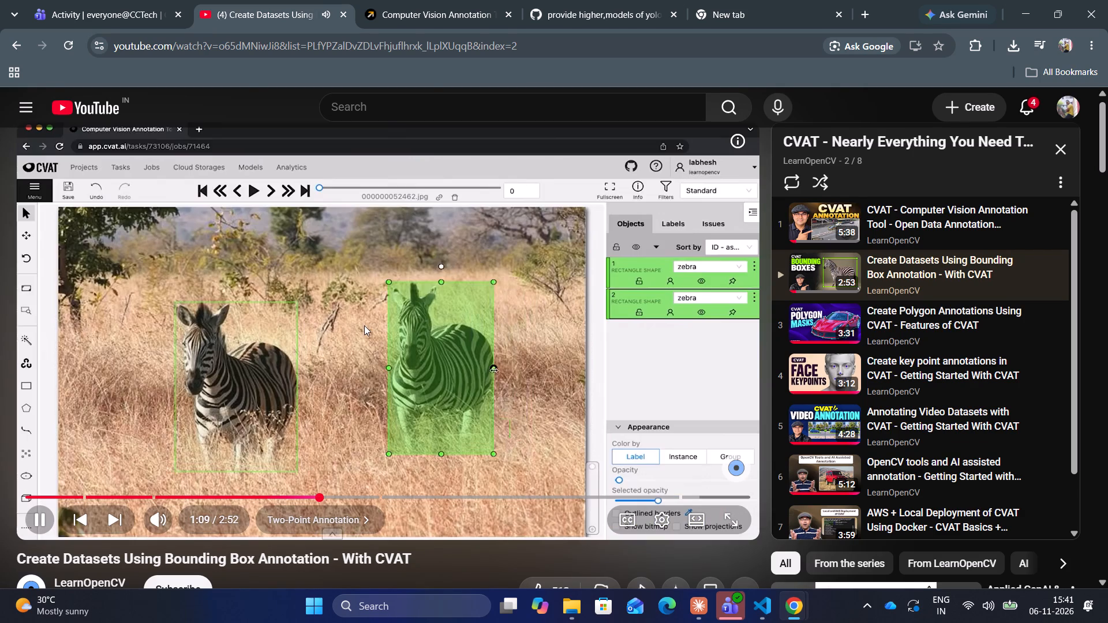
pyautogui.click(364, 325)
# Search the web for "all shortcuts in cvat" and read through the expanded AI overview of the keyboard shortcuts.
pyautogui.click(755, 16)
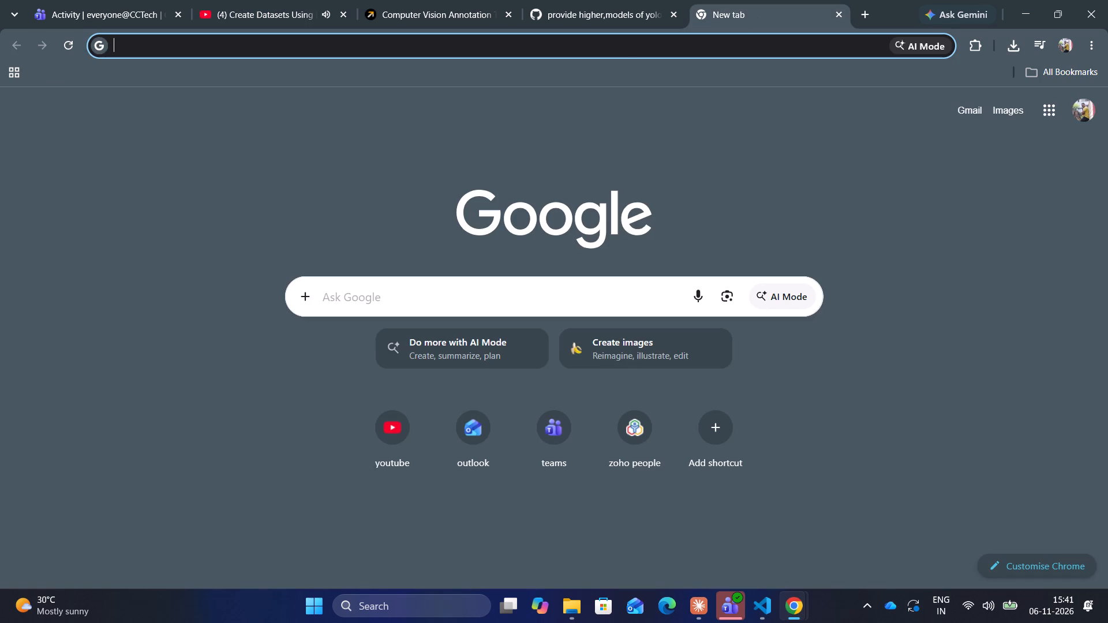
pyautogui.click(626, 37)
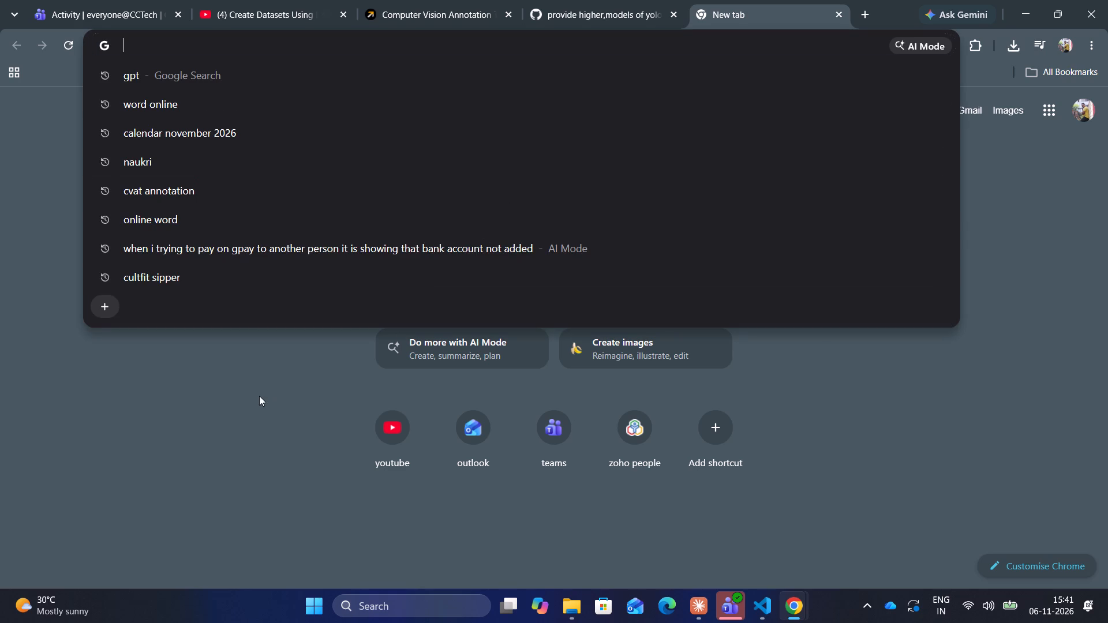
pyautogui.click(259, 396)
pyautogui.click(337, 283)
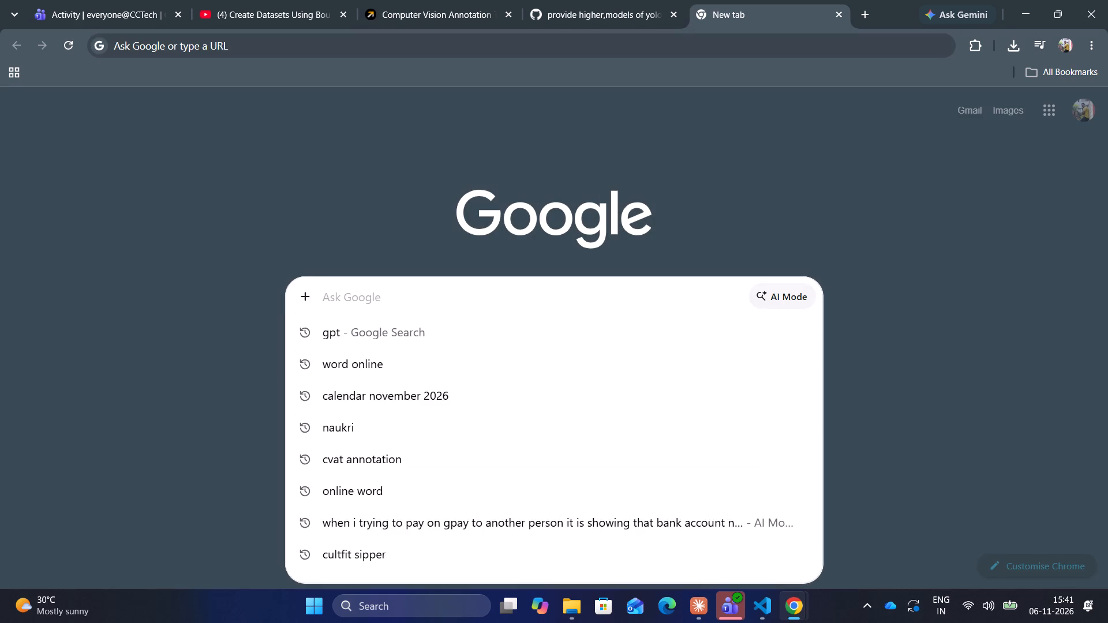
pyautogui.write('all shortcuts')
pyautogui.press('space')
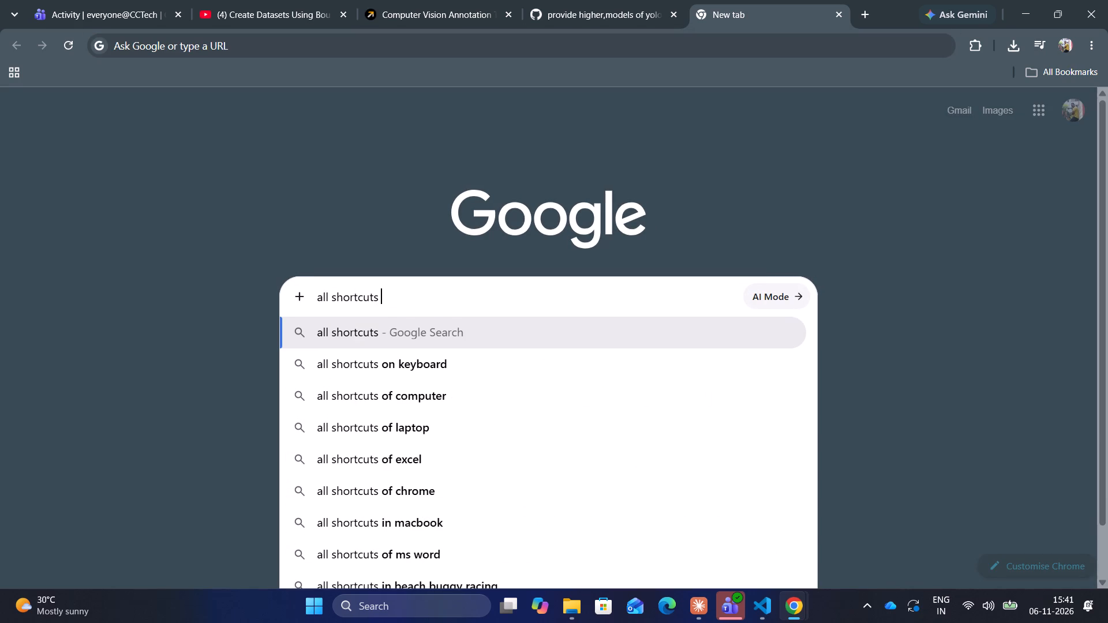
pyautogui.write('in cvat')
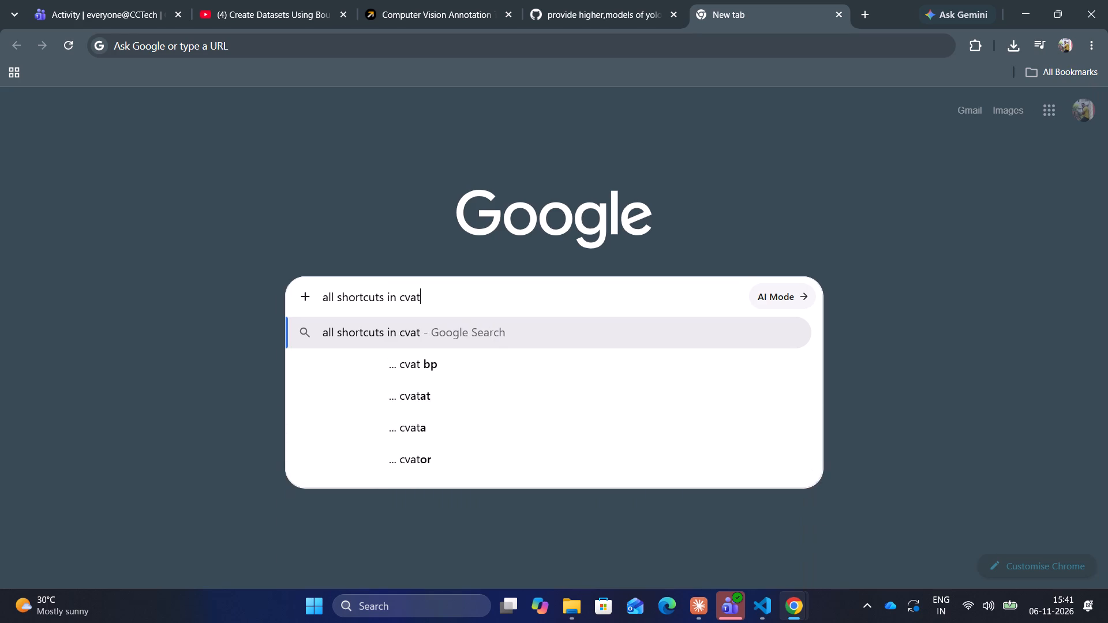
pyautogui.press('Return')
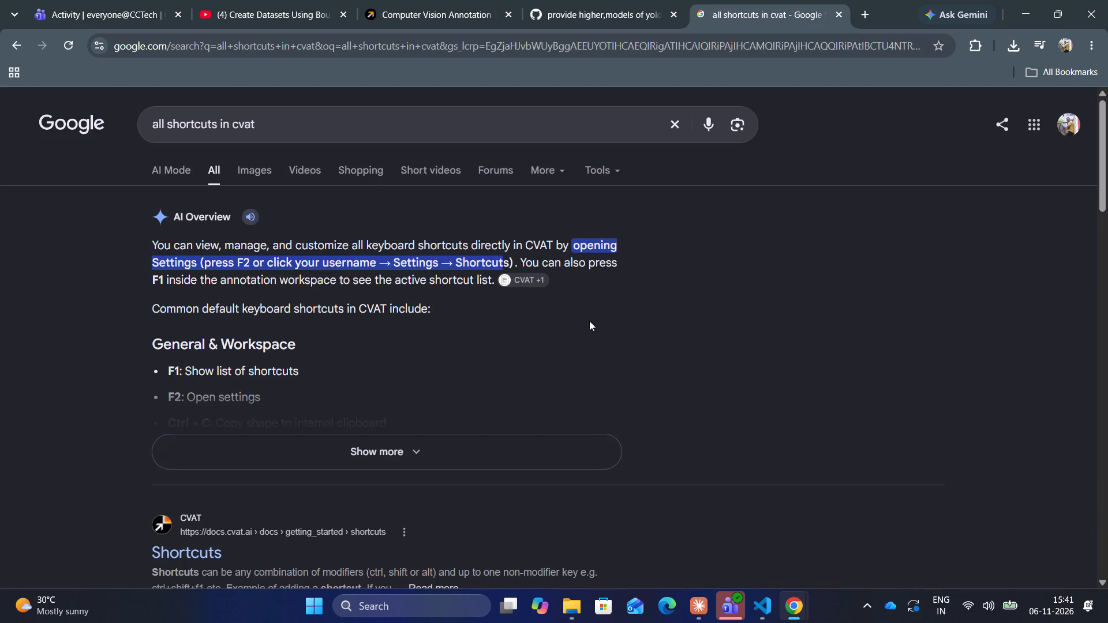
pyautogui.scroll(-2, 365, 373)
pyautogui.click(379, 314)
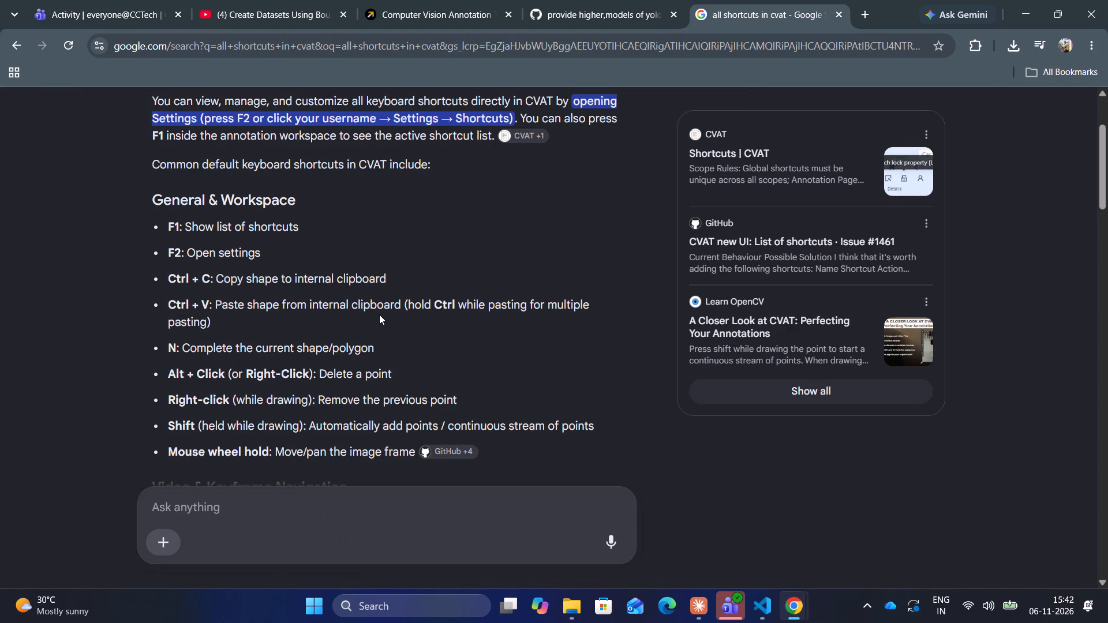
pyautogui.scroll(-8, 379, 314)
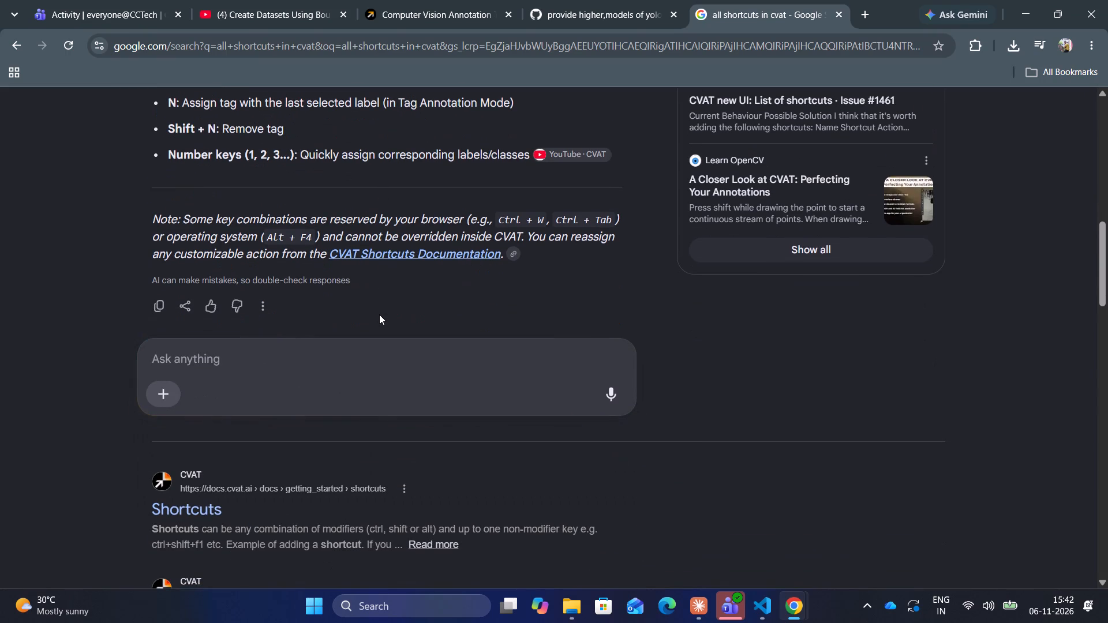
# Open the linked CVAT Shortcuts Documentation and examine its workspace scopes and shortcut customization instructions.
pyautogui.click(403, 256)
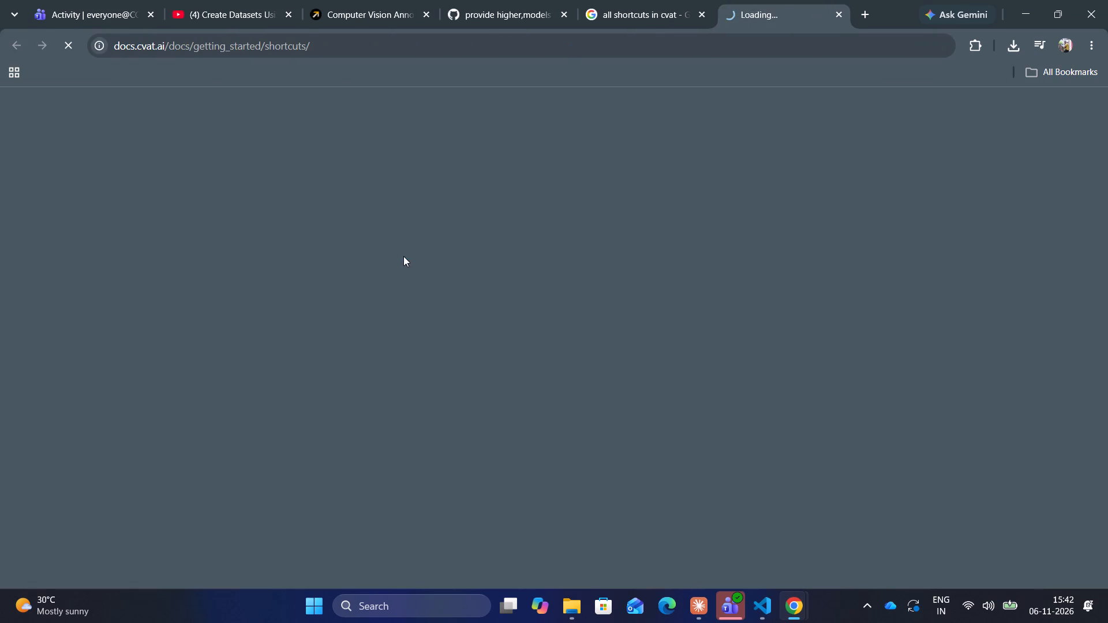
pyautogui.scroll(-6, 459, 382)
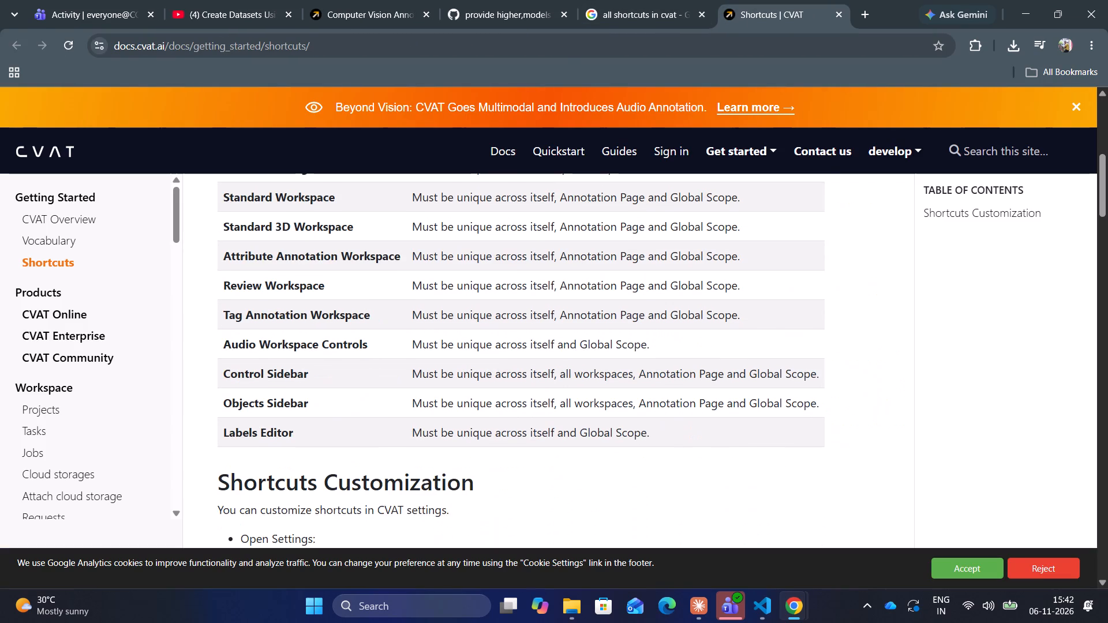
pyautogui.scroll(-4, 459, 334)
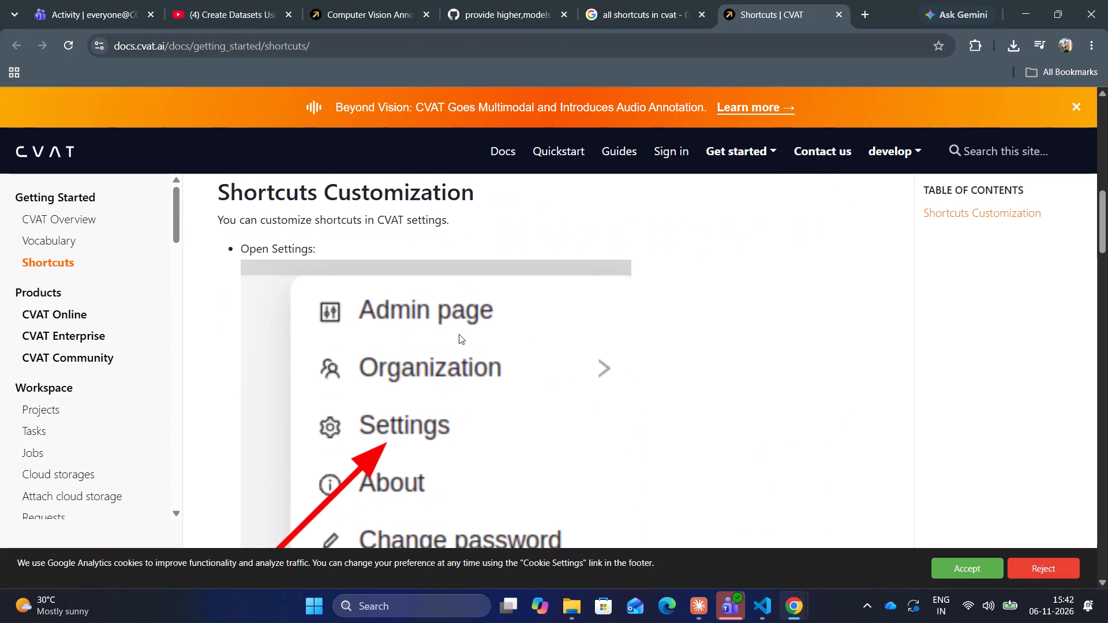
pyautogui.scroll(-8, 459, 334)
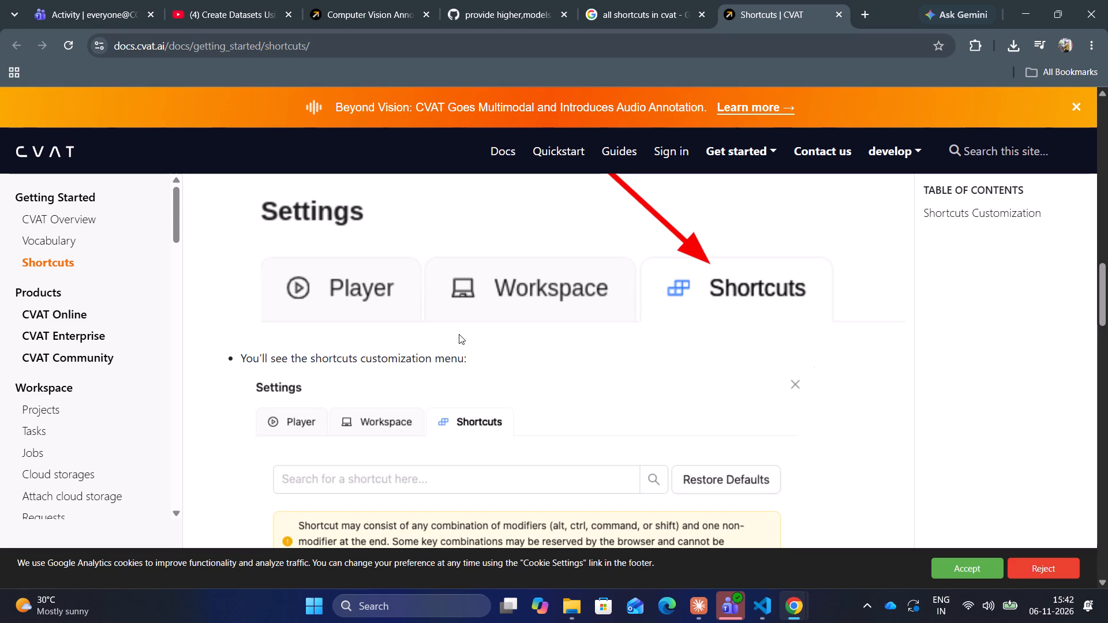
pyautogui.scroll(-14, 459, 334)
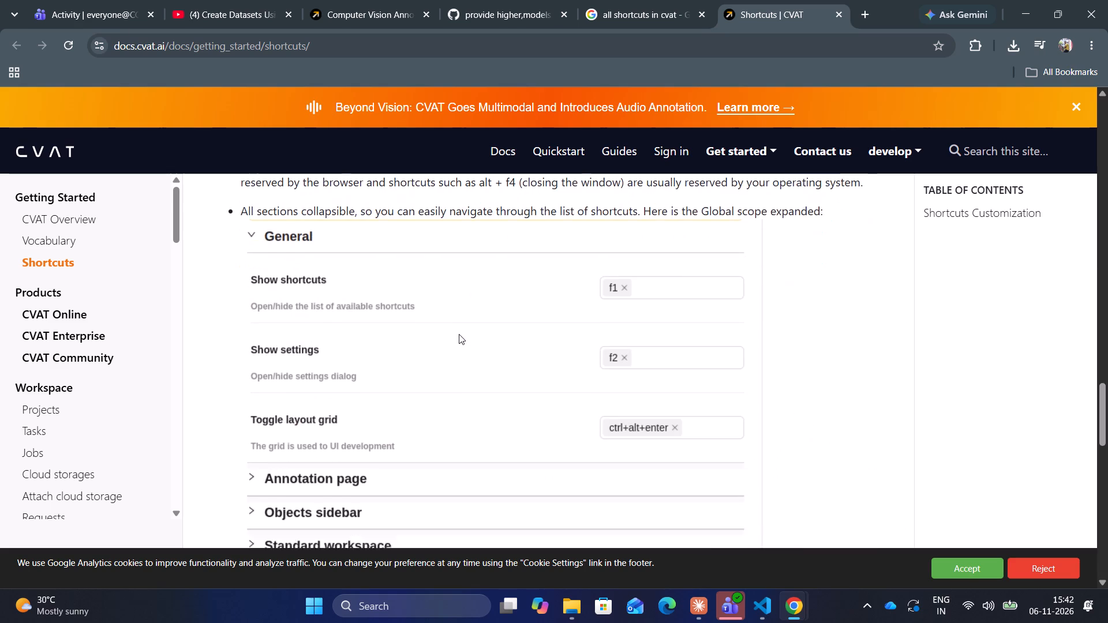
pyautogui.scroll(-1, 459, 334)
pyautogui.click(465, 348)
pyautogui.scroll(-3, 465, 348)
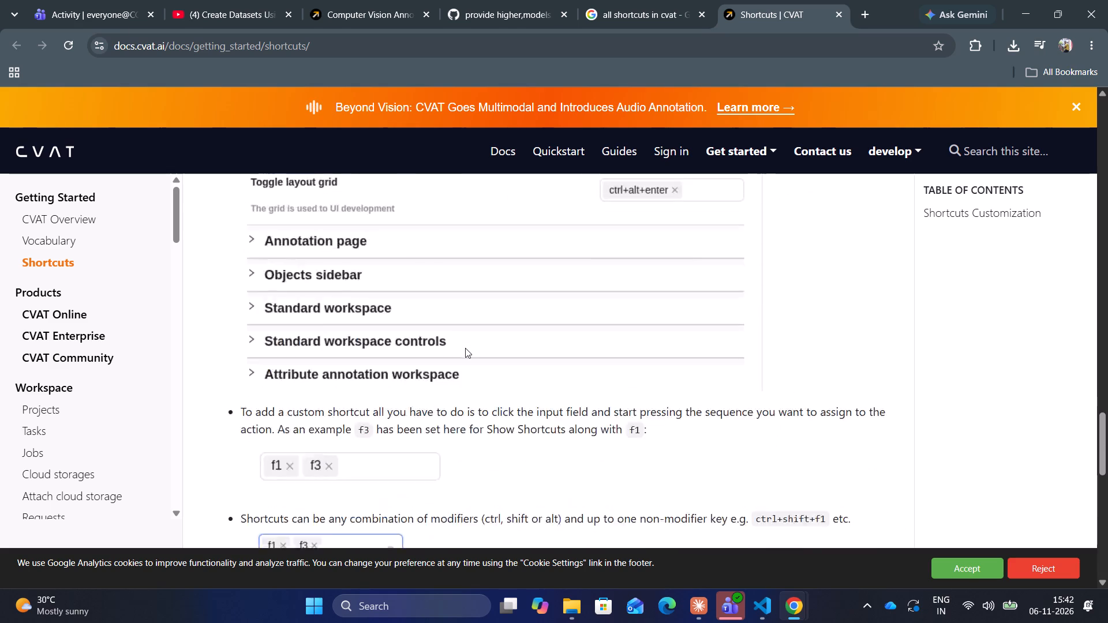
pyautogui.scroll(-11, 465, 348)
# In CVAT, open the car recognition project's car3 task and view job #4705014 in the annotation workspace.
pyautogui.click(406, 0)
pyautogui.scroll(7, 394, 297)
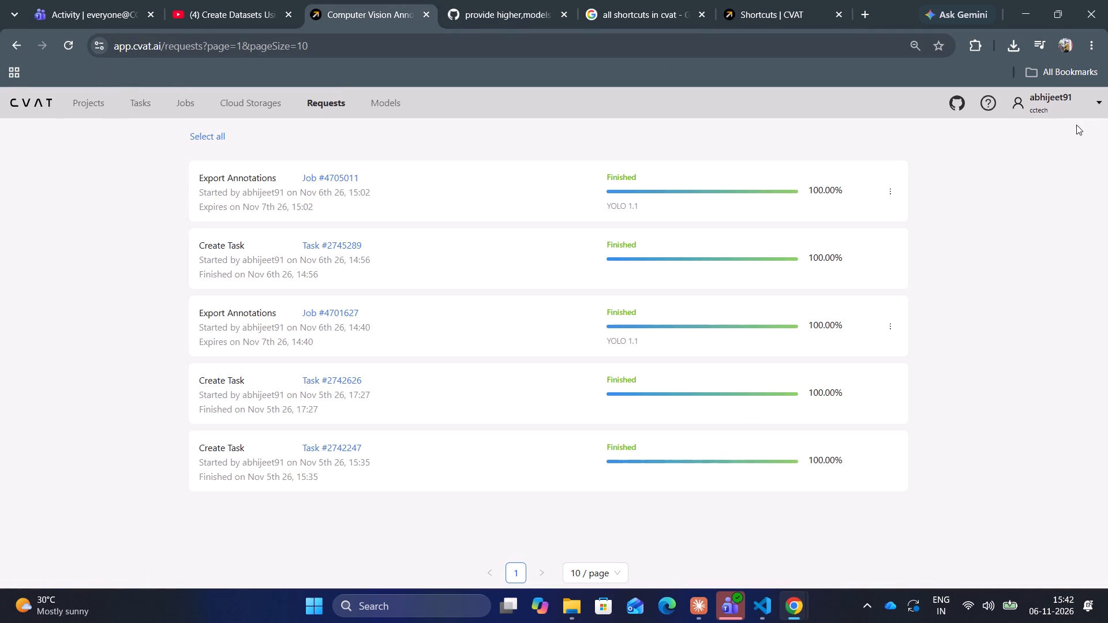
pyautogui.click(81, 106)
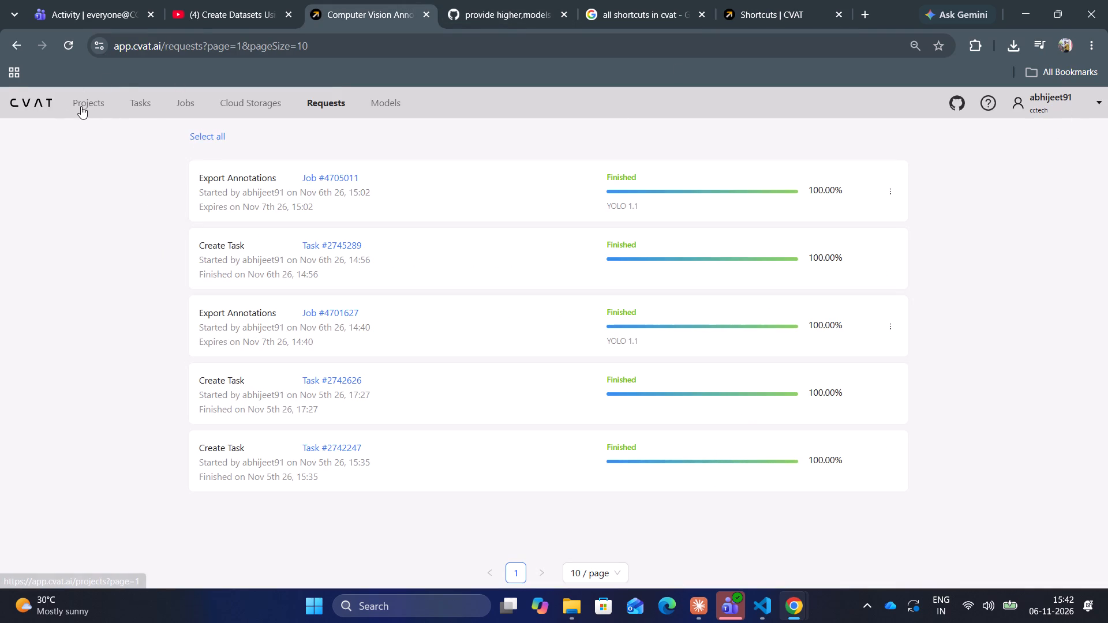
pyautogui.click(285, 239)
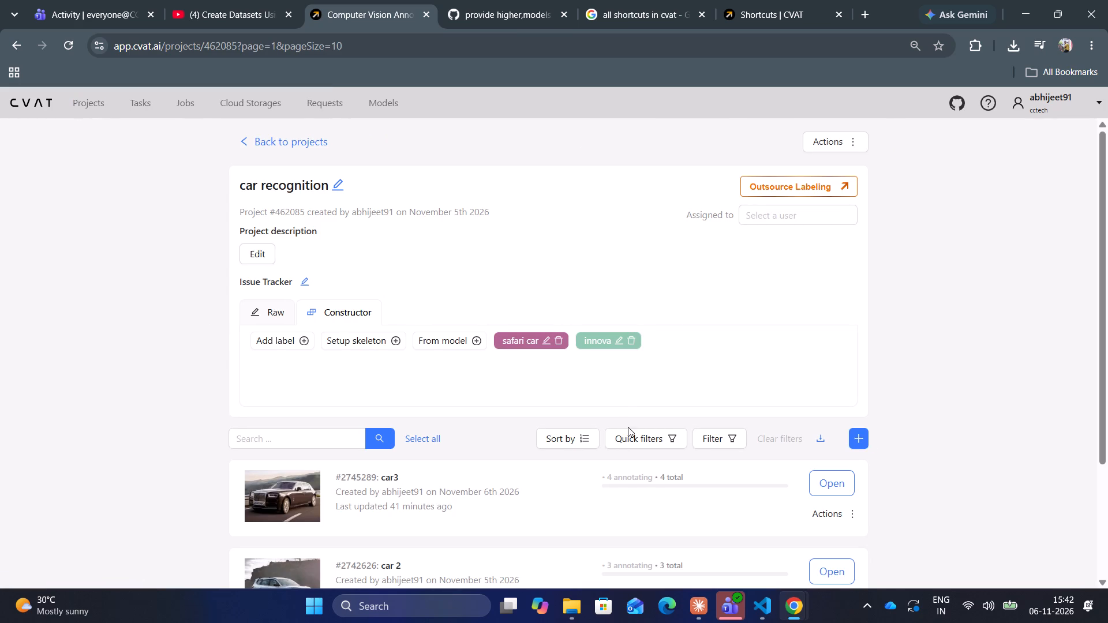
pyautogui.click(473, 498)
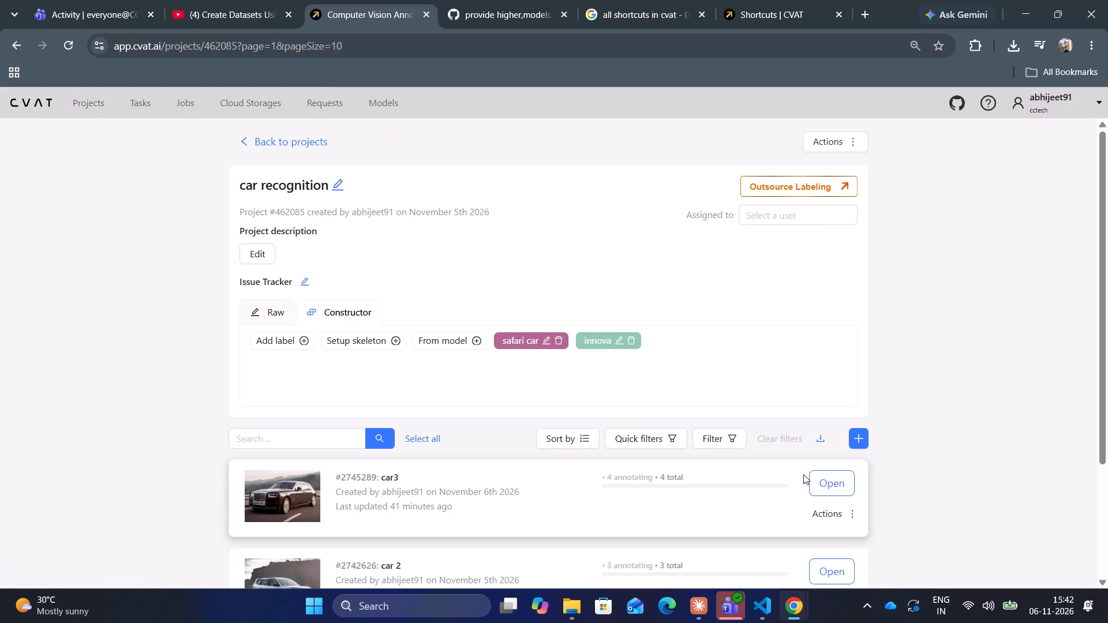
pyautogui.click(862, 482)
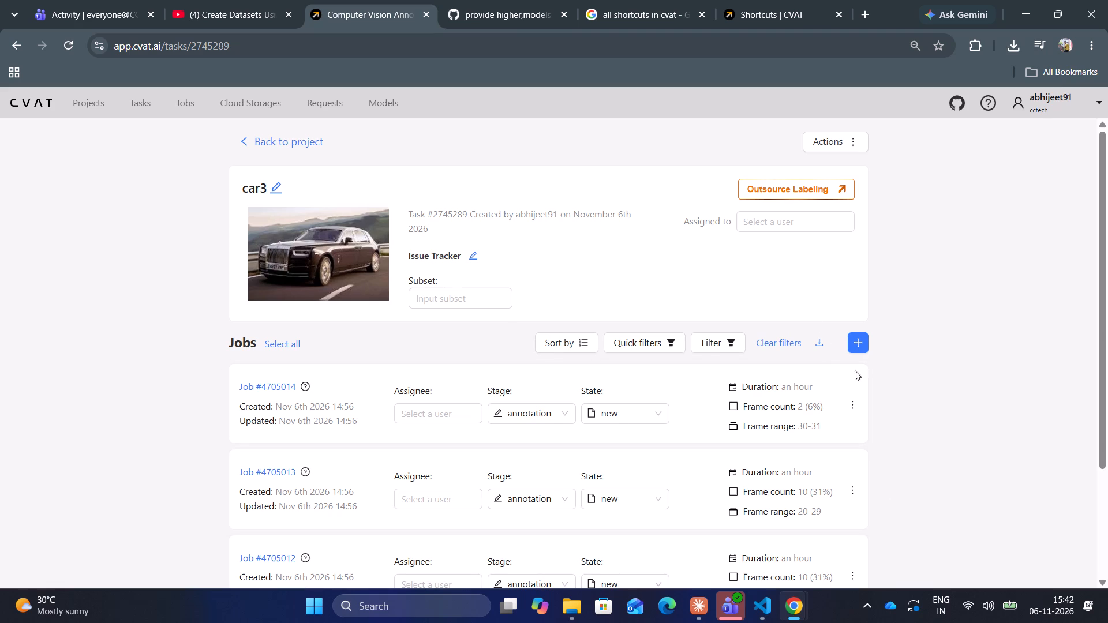
pyautogui.click(269, 393)
pyautogui.click(268, 386)
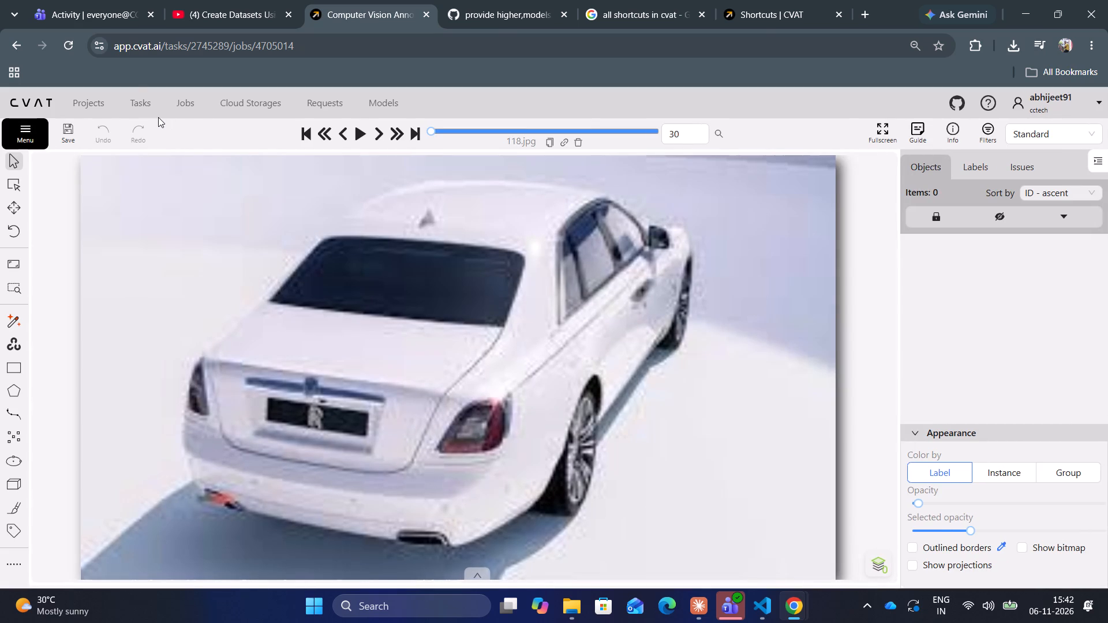
pyautogui.click(81, 98)
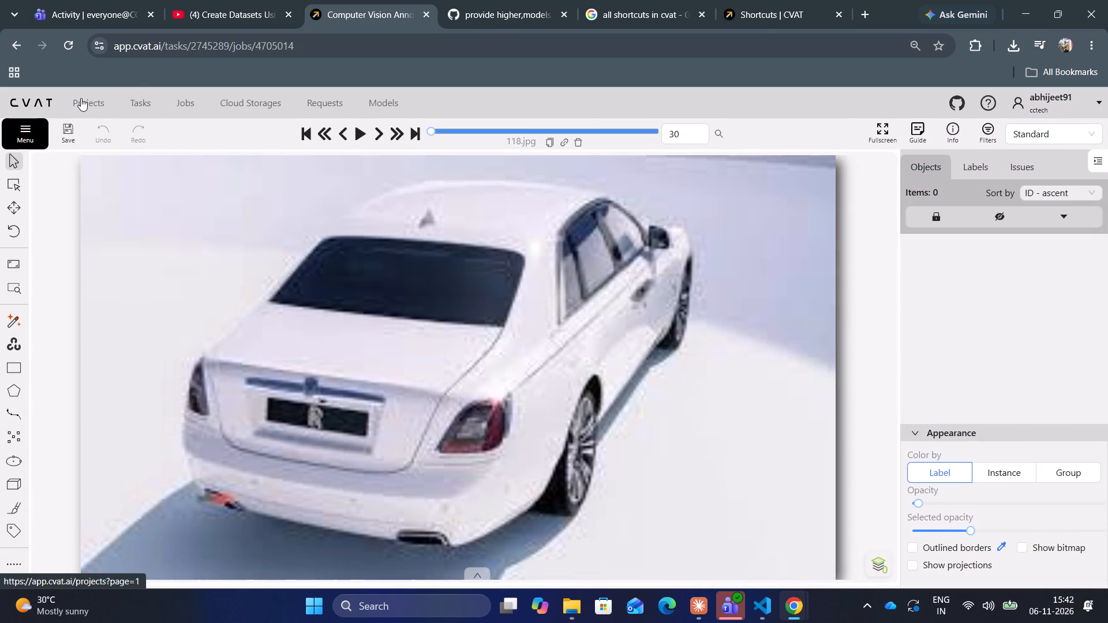
pyautogui.click(13, 33)
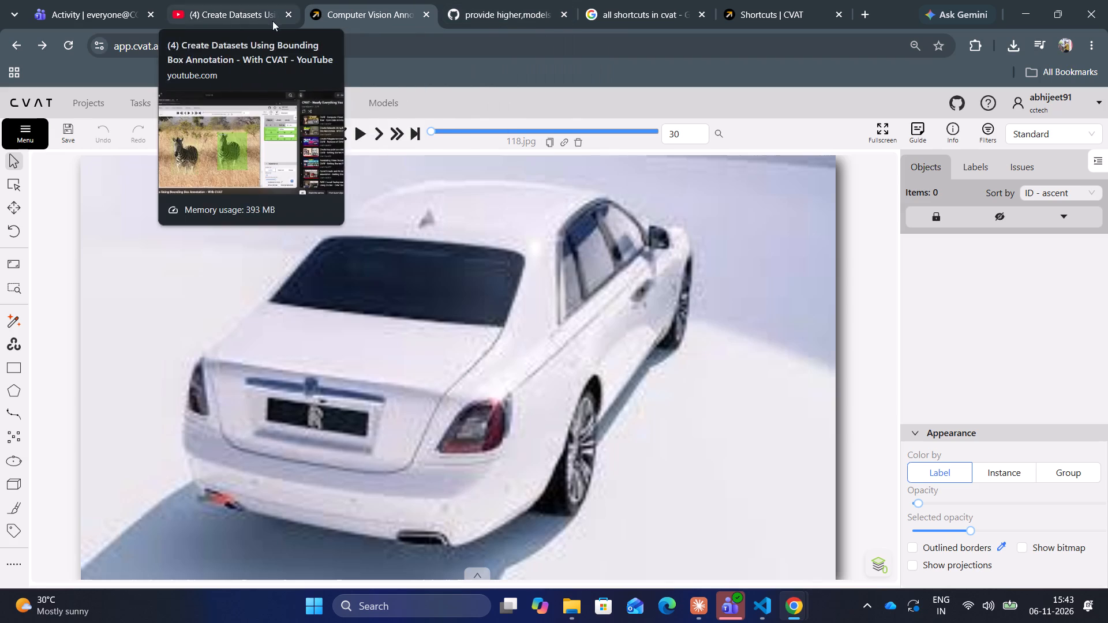
# Return to the bounding box tutorial video, replay the second zebra's annotation, and pause at the CVAT shortcuts documentation page.
pyautogui.click(264, 0)
pyautogui.click(449, 364)
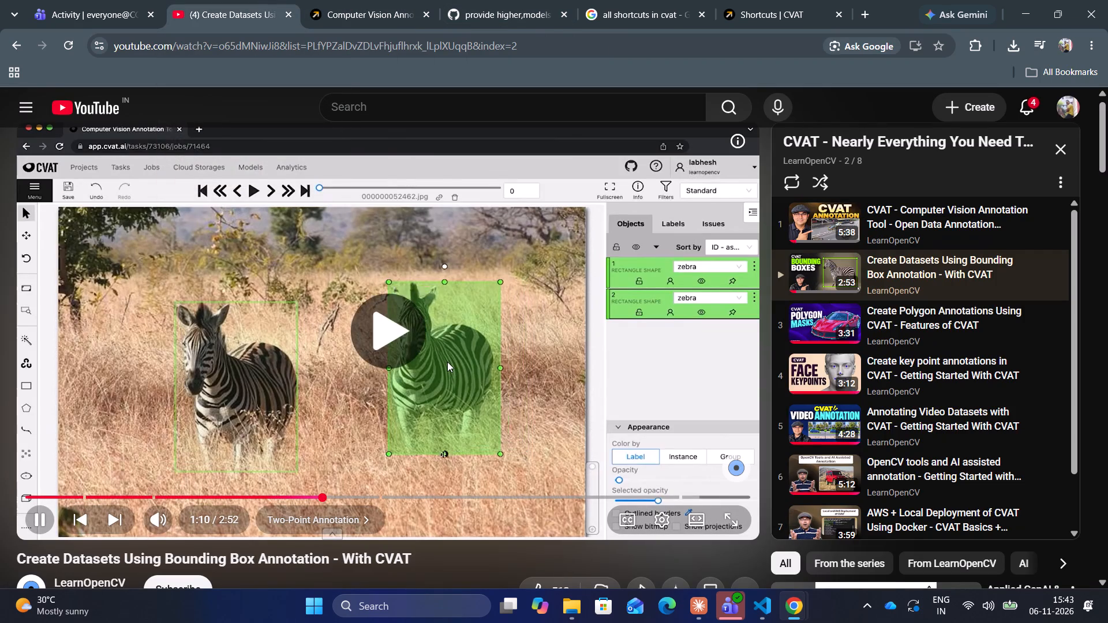
pyautogui.press('Left')
pyautogui.press('Left')
pyautogui.press('Left')
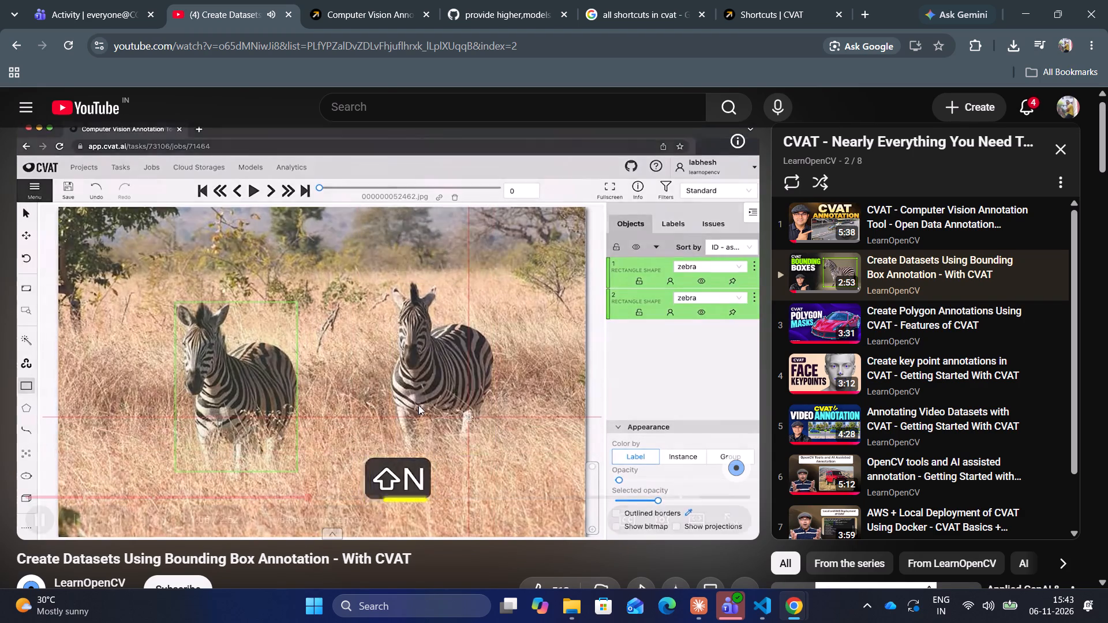
pyautogui.click(416, 372)
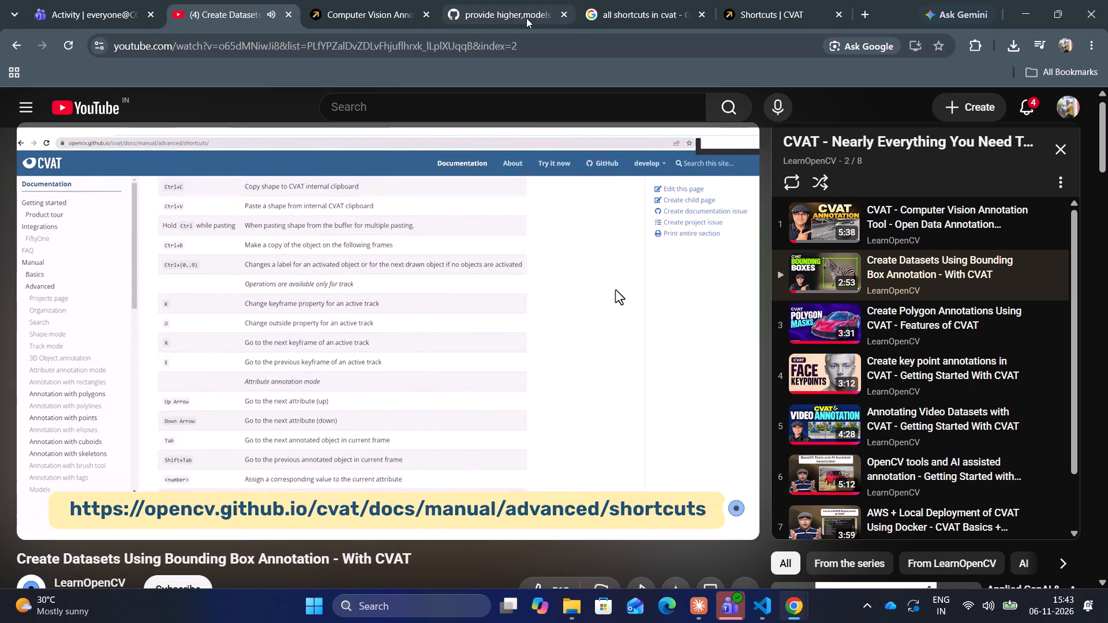
# Switch to the CVAT LEARNING document and add a "Shortcuts-" line below the annotation types line.
pyautogui.click(789, 611)
pyautogui.click(866, 556)
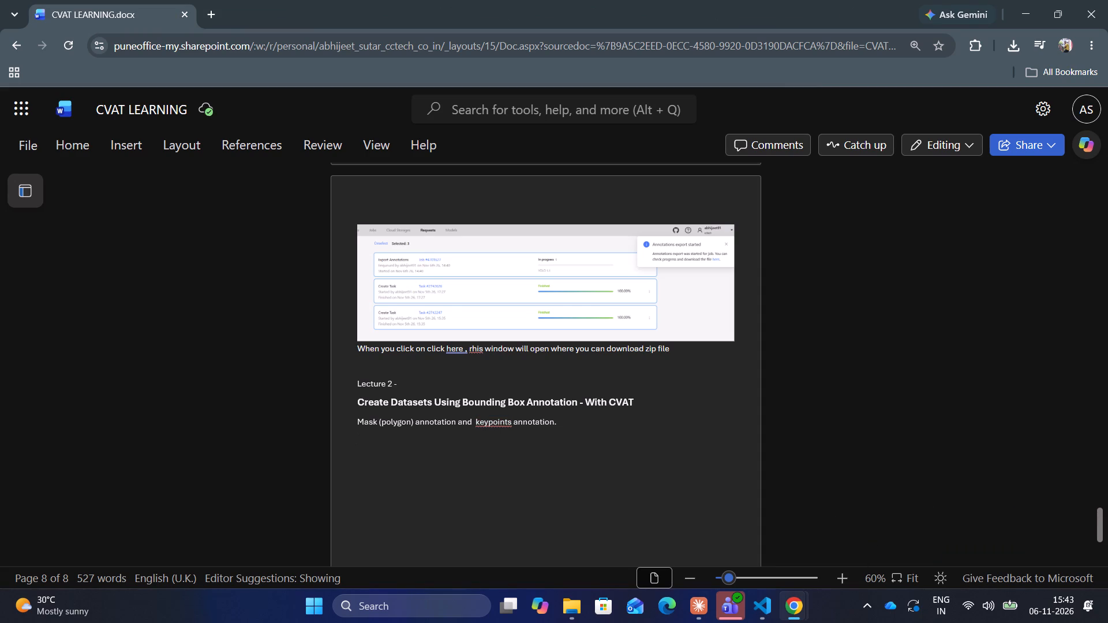
pyautogui.write('shortcuts')
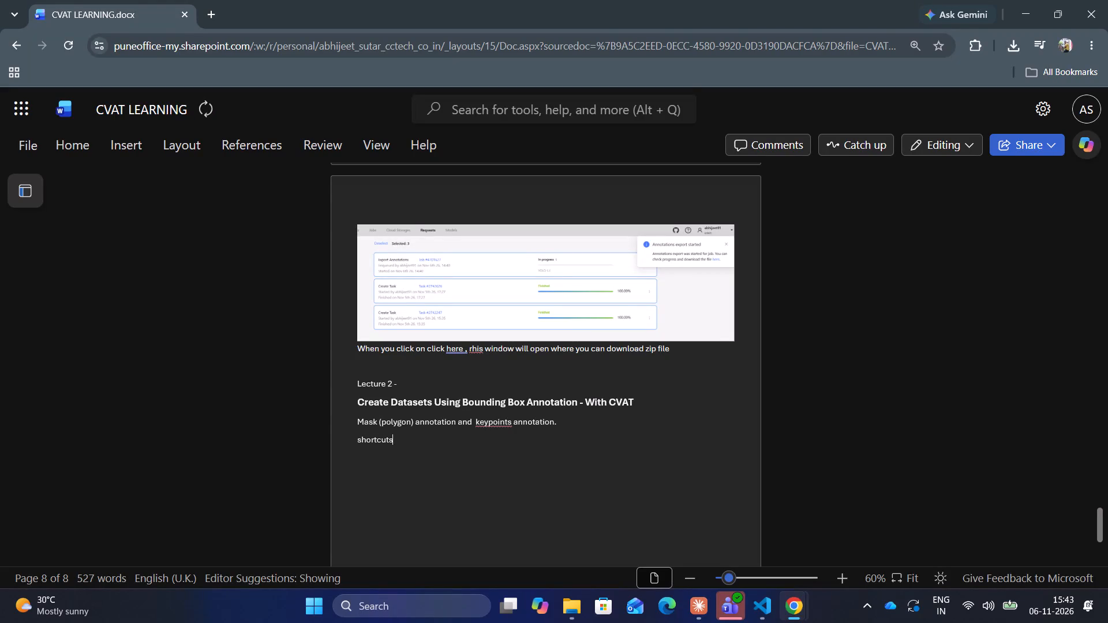
pyautogui.press('-')
pyautogui.press('Return')
# Start a numbered list under "Shortcuts-" with the item text "If two cars in one picture then".
pyautogui.write('1,.')
pyautogui.press('space')
pyautogui.press('BackSpace')
pyautogui.press('BackSpace')
pyautogui.press('BackSpace')
pyautogui.write('. if t')
pyautogui.write('wo ars')
pyautogui.press('space')
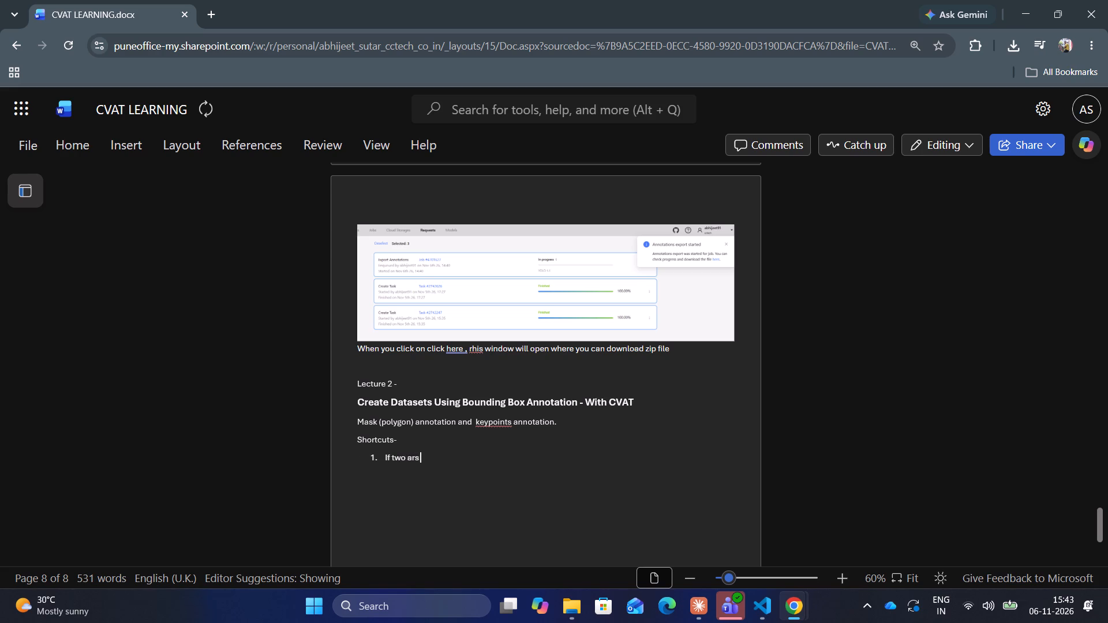
pyautogui.press('BackSpace')
pyautogui.press('BackSpace')
pyautogui.press('BackSpace')
pyautogui.press('BackSpace')
pyautogui.write('cars')
pyautogui.press('space')
pyautogui.write('in one picture')
pyautogui.press('space')
pyautogui.write('then')
pyautogui.press('space')
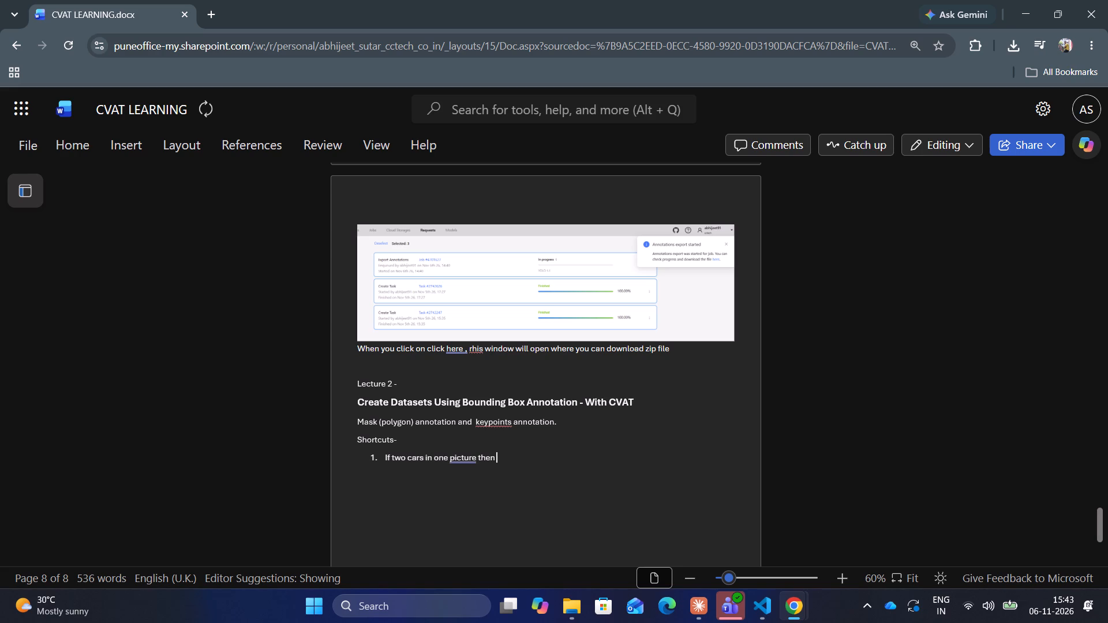
# Continue list item 1 with: first annotate first car then press "n" to annotate next car.
pyautogui.write('first')
pyautogui.press('space')
pyautogui.write('annotate')
pyautogui.press('space')
pyautogui.write('first car then')
pyautogui.press('space')
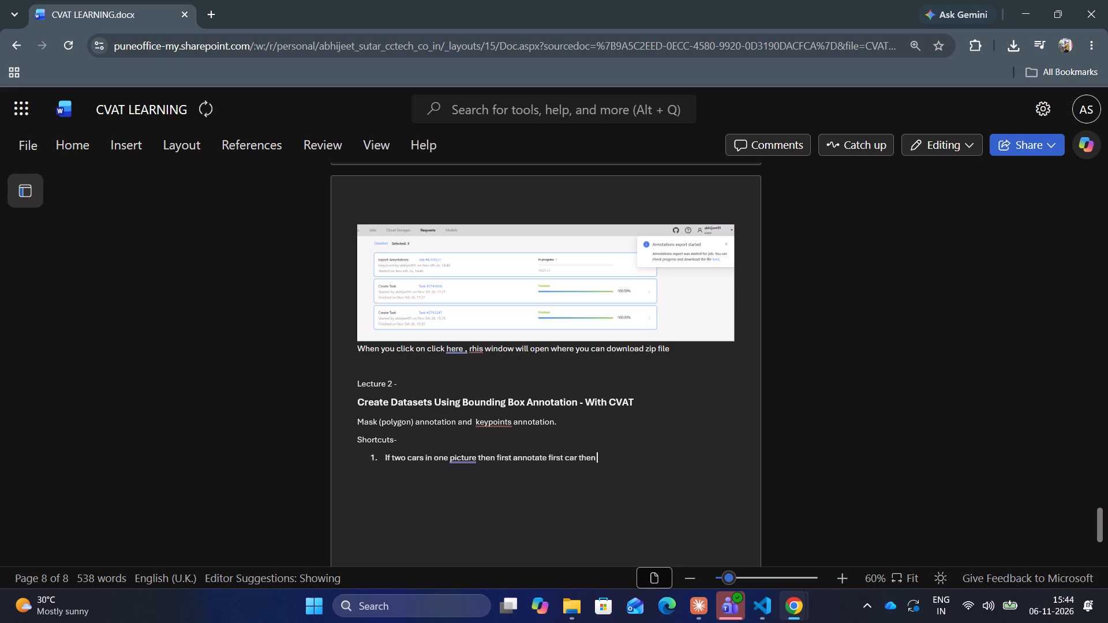
pyautogui.write('press')
pyautogui.press('space')
pyautogui.write('""')
pyautogui.press('Left')
pyautogui.press('n')
pyautogui.press('Right')
pyautogui.press('space')
pyautogui.write('to annotate next car')
pyautogui.press('space')
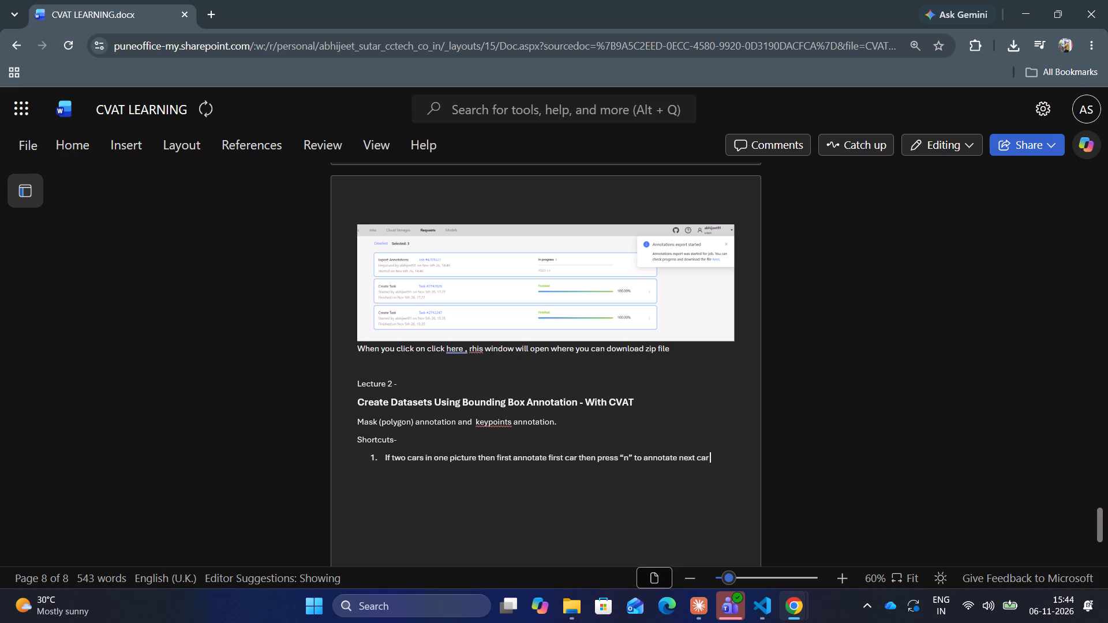
# Extend item 1 with: , then create bounding box around second car.
pyautogui.write(', then create')
pyautogui.press('space')
pyautogui.press('c')
pyautogui.press('BackSpace')
pyautogui.write('boundi')
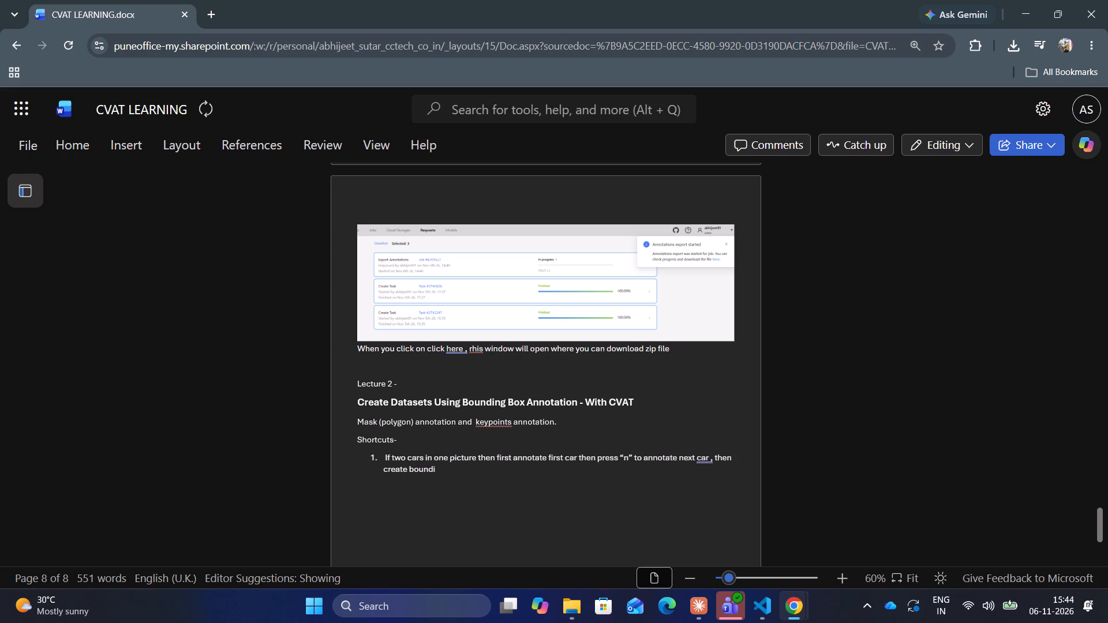
pyautogui.write('ng box around second car')
pyautogui.press('space')
# Extend item 1 with: , you can right click to change label and then.
pyautogui.write(', you can right ck')
pyautogui.press('BackSpace')
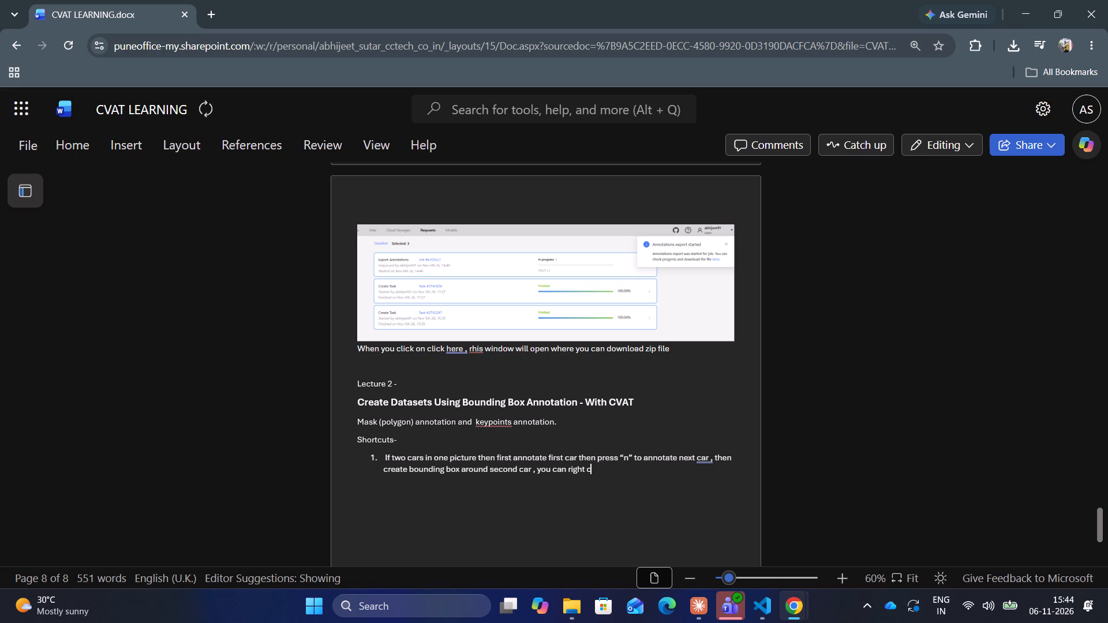
pyautogui.write('lick')
pyautogui.press('space')
pyautogui.write('to')
pyautogui.press('space')
pyautogui.write('chenag')
pyautogui.press('BackSpace')
pyautogui.press('BackSpace')
pyautogui.press('BackSpace')
pyautogui.press('BackSpace')
pyautogui.write('ange label and then')
pyautogui.press('space')
# Finish item 1 with: press "shift+n"", and start an empty item 2.
pyautogui.write('pres')
pyautogui.write('s "')
pyautogui.write('shift')
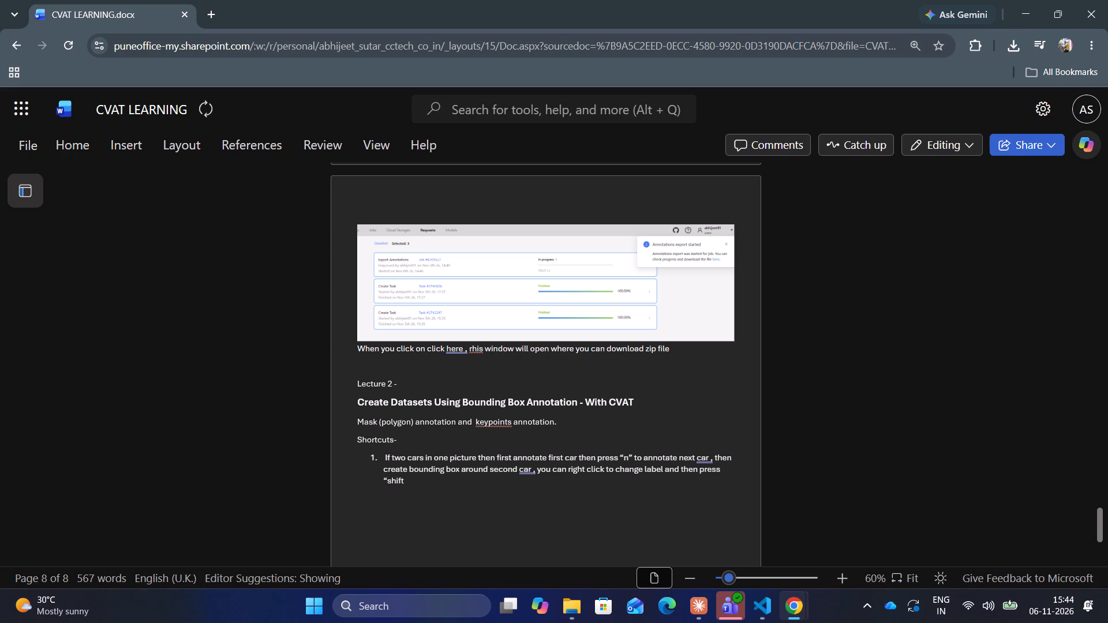
pyautogui.hotkey('shift', '+')
pyautogui.press('n')
pyautogui.write('""')
pyautogui.press('Return')
# Switch to the bounding box tutorial video, resume and pause it at the second zebra's rotated box, and capture a screenshot of that zebra.
pyautogui.hotkey('alt', 'Tab')
pyautogui.click(525, 384)
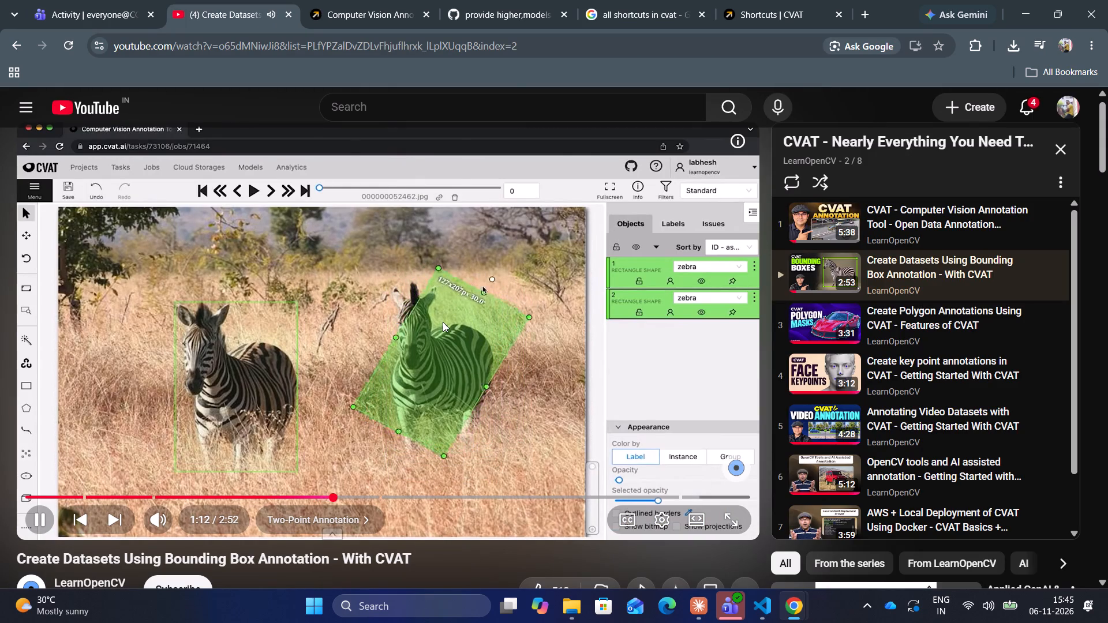
pyautogui.click(443, 322)
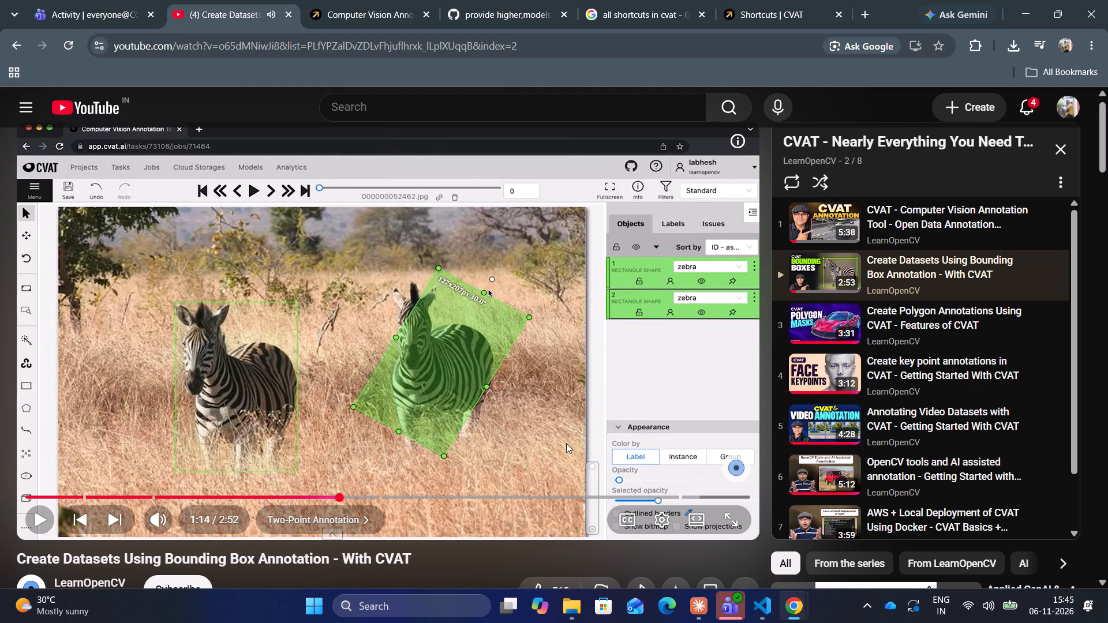
pyautogui.press('Print')
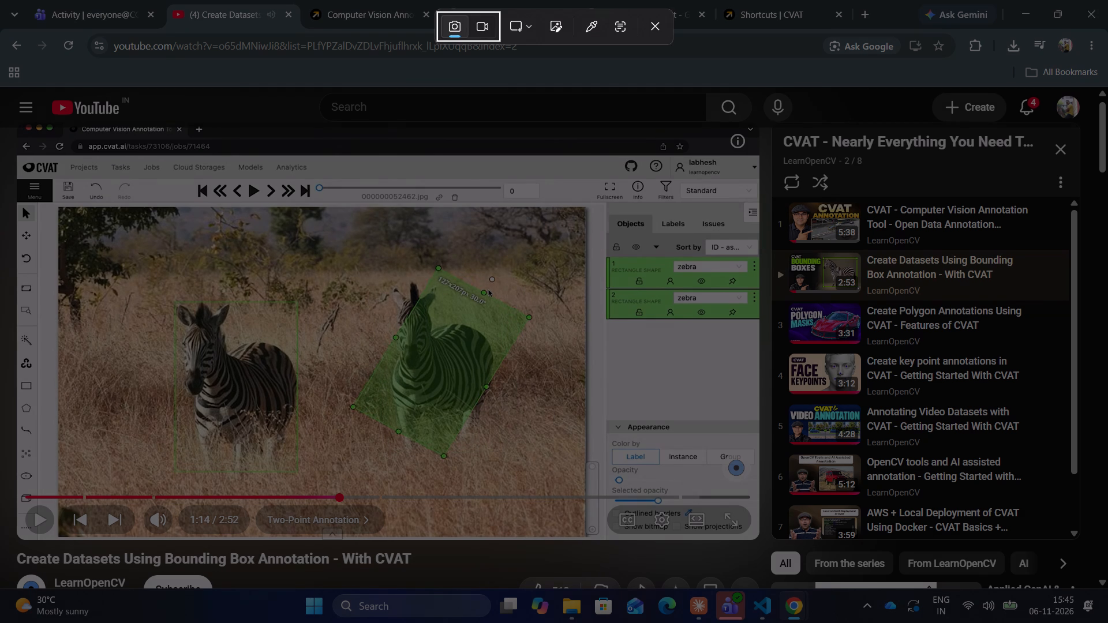
pyautogui.moveTo(324, 260); pyautogui.dragTo(556, 404)
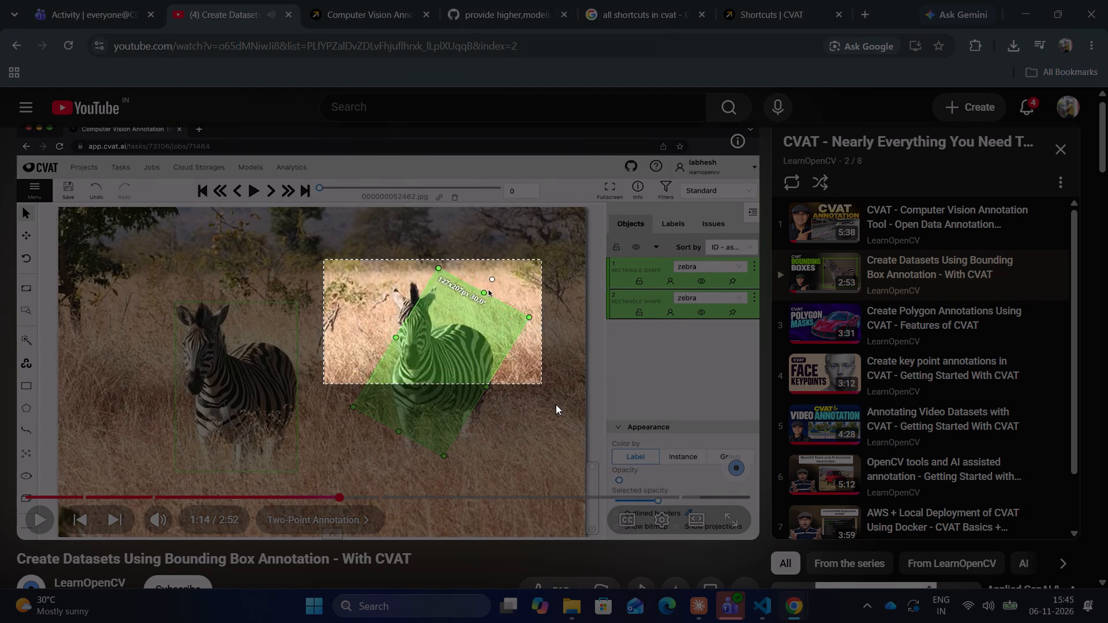
pyautogui.moveTo(556, 404); pyautogui.dragTo(537, 474)
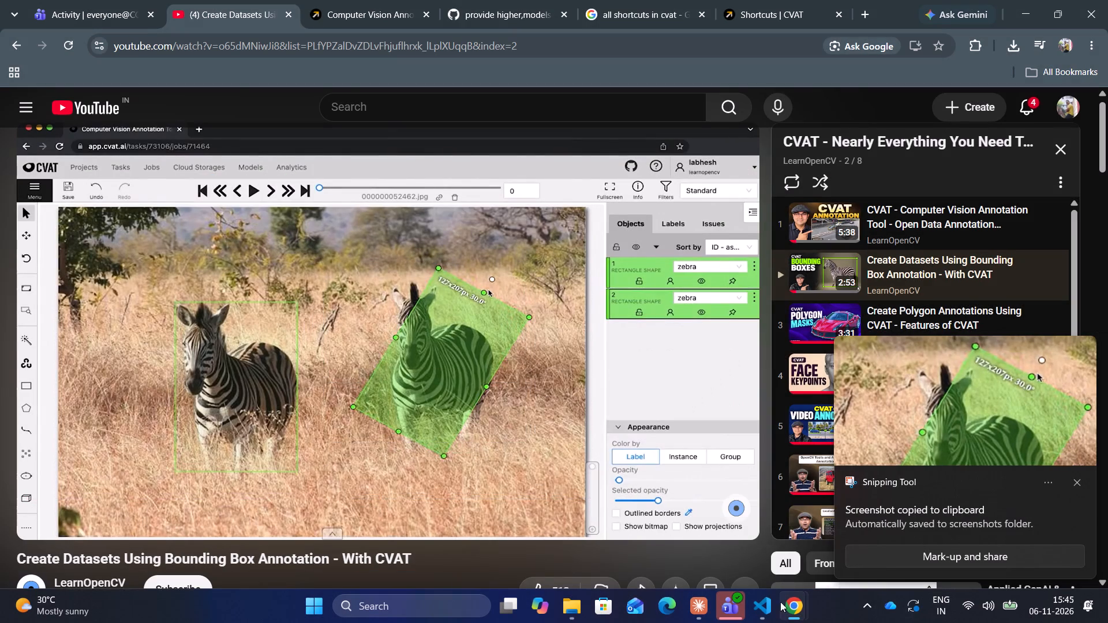
# Paste the zebra screenshot into item 2 of the CVAT LEARNING document and shrink it to about three quarters of its size.
pyautogui.click(794, 610)
pyautogui.click(806, 613)
pyautogui.hotkey('alt', 'Tab')
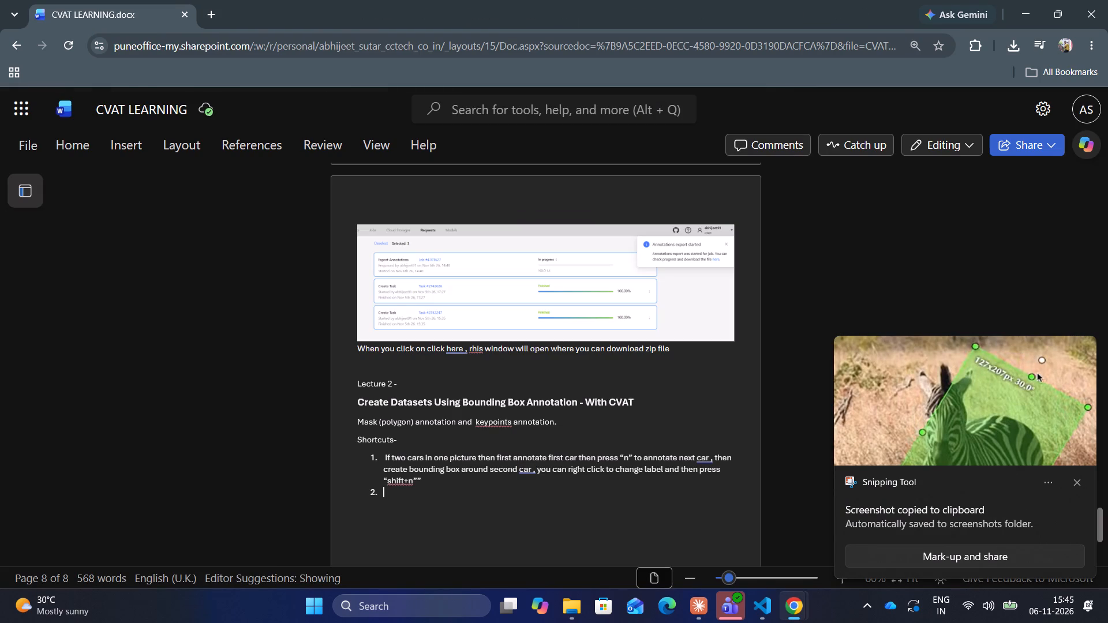
pyautogui.hotkey('ctrl', 'v')
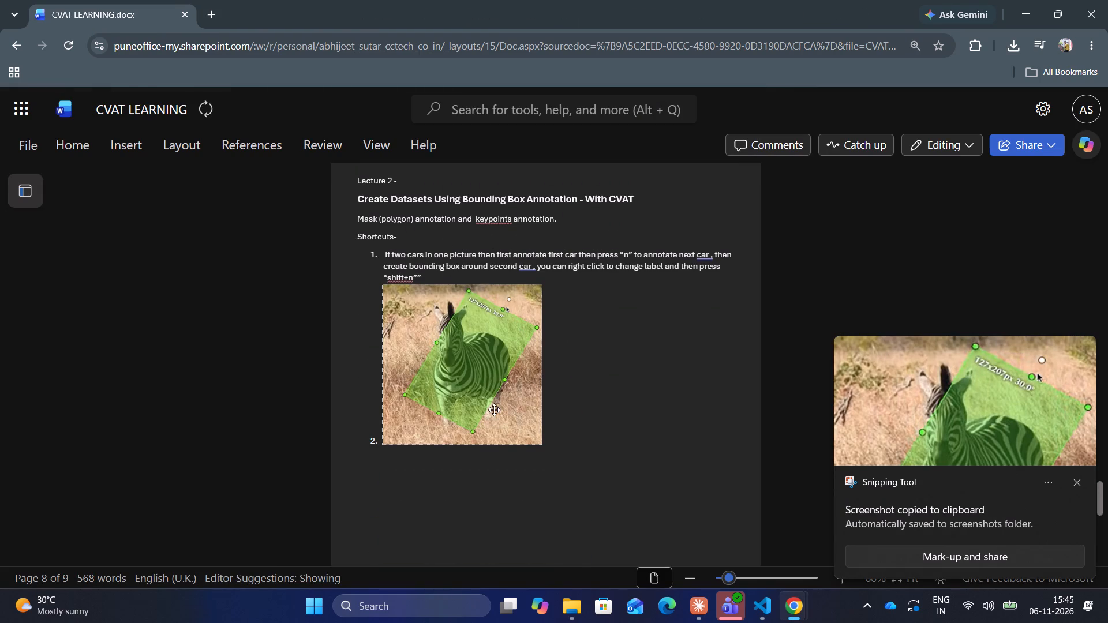
pyautogui.click(514, 405)
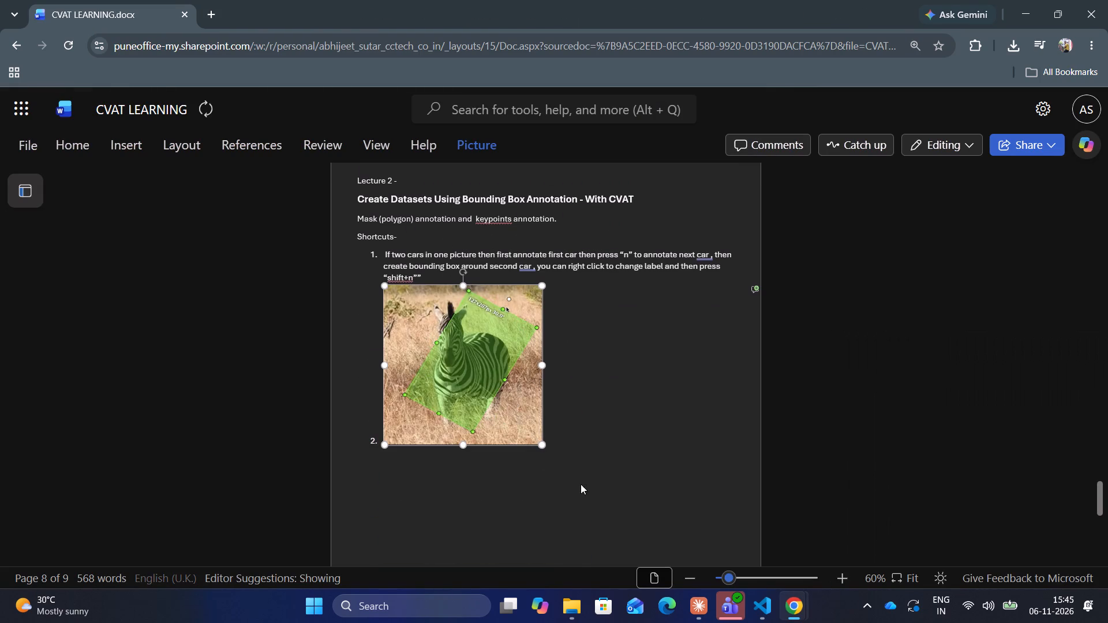
pyautogui.moveTo(545, 446); pyautogui.dragTo(512, 400)
# Write "The boxes can also be rotated" beside the zebra picture in item 2, and start an empty item 3.
pyautogui.click(521, 385)
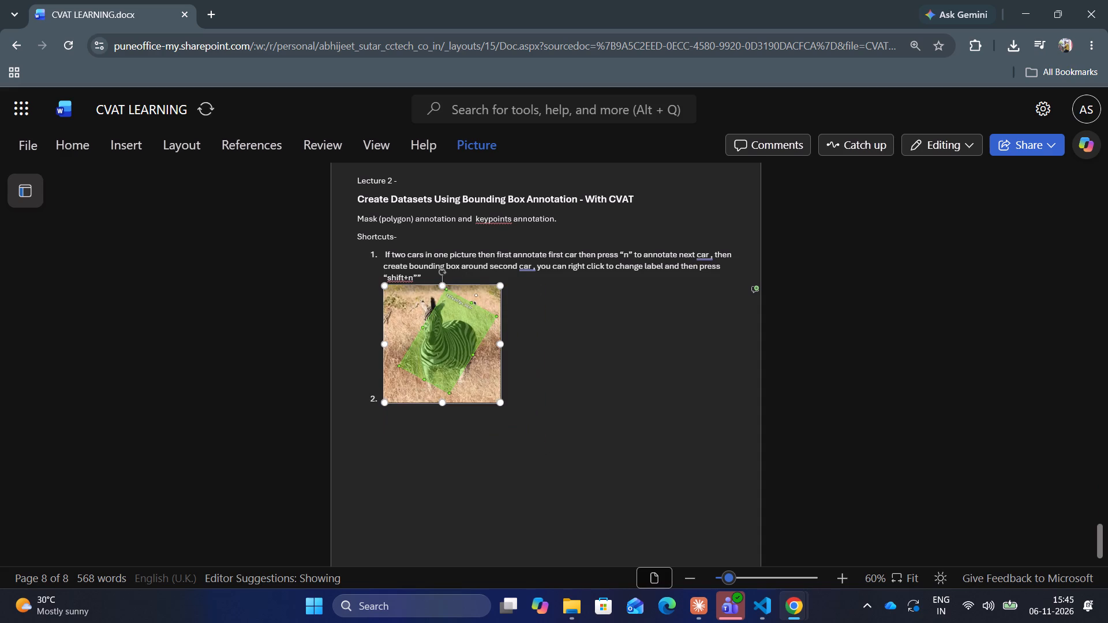
pyautogui.write('ths')
pyautogui.press('space')
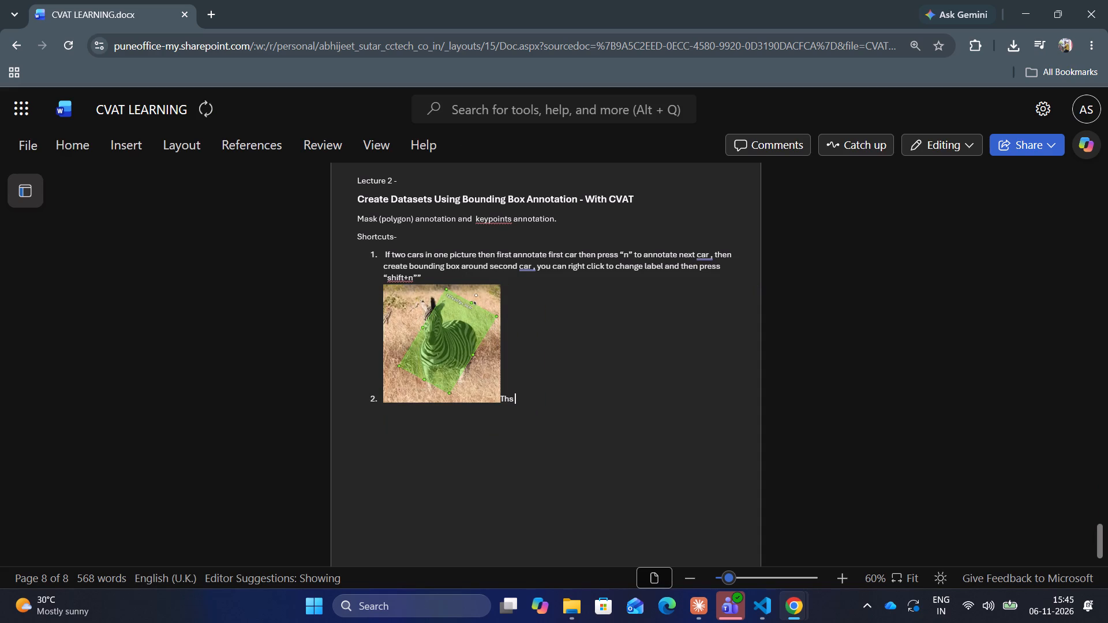
pyautogui.press('BackSpace')
pyautogui.press('BackSpace')
pyautogui.write('e')
pyautogui.press('space')
pyautogui.write('boxex')
pyautogui.press('BackSpace')
pyautogui.write('s can also be rotat')
pyautogui.write('ed')
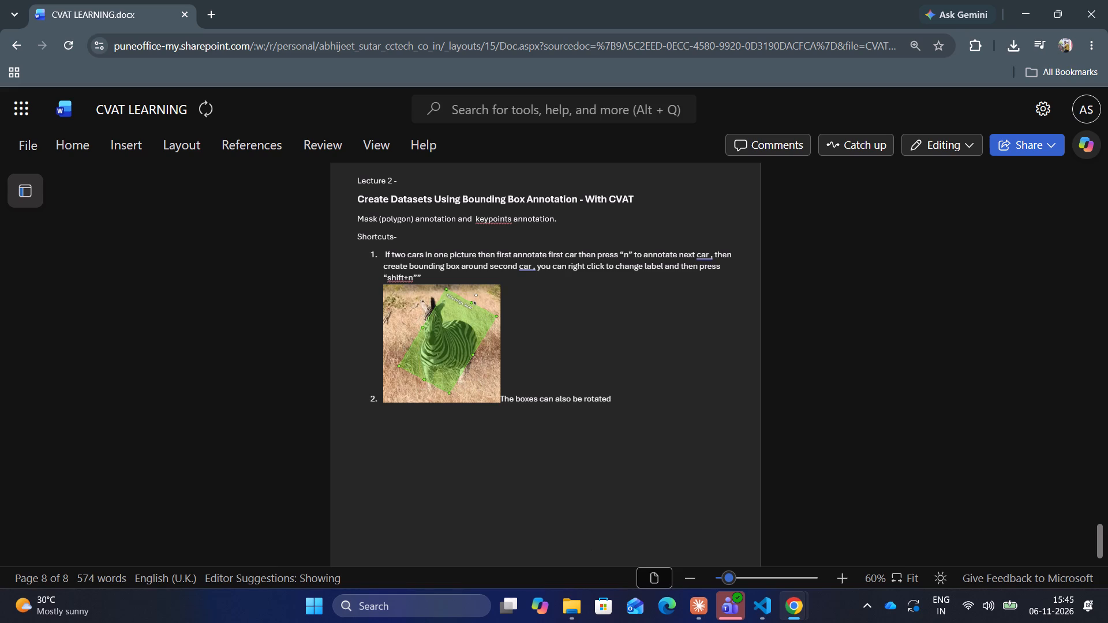
pyautogui.press('Return')
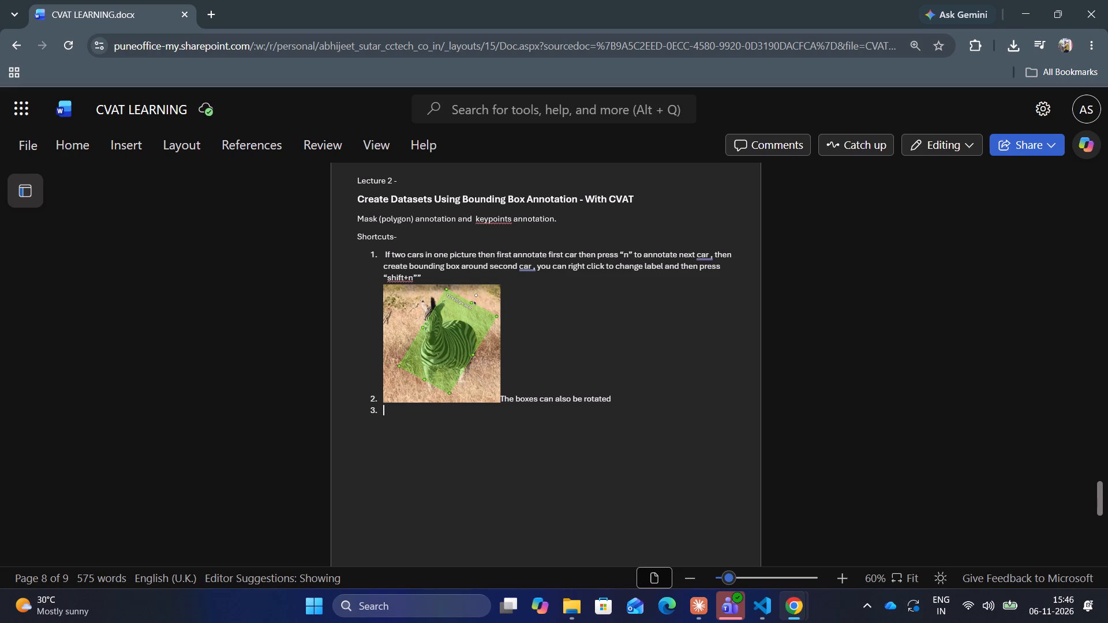
# Play the tutorial video up to the sheep's rectangle settings, and write item 3, You can press "f" to go to the next image, starting item 4.
pyautogui.hotkey('alt', 'Tab')
pyautogui.click(470, 362)
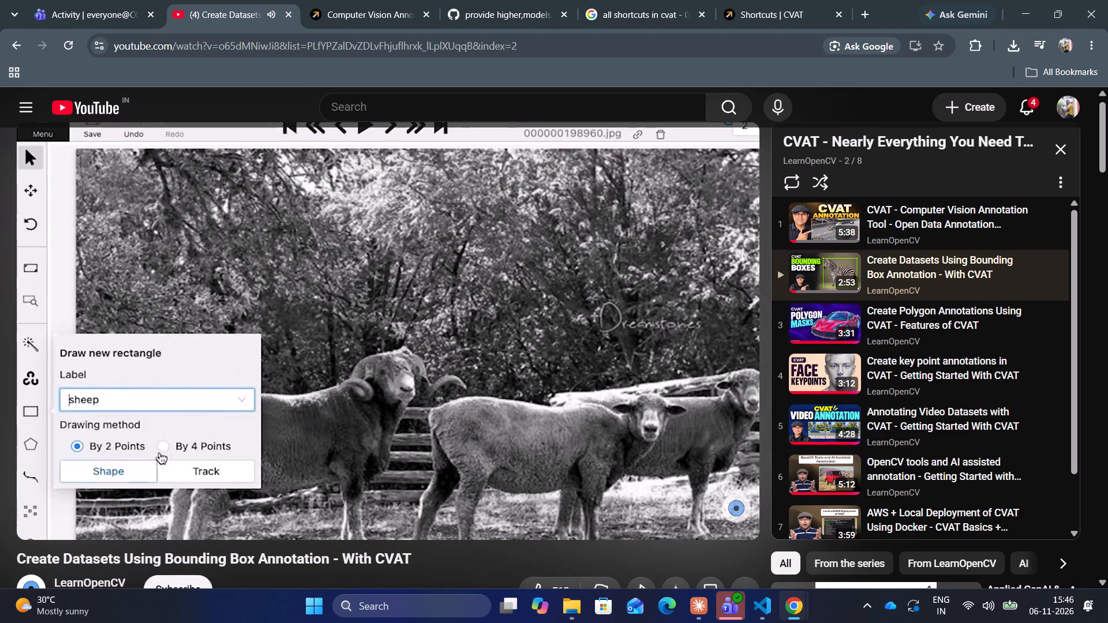
pyautogui.click(608, 298)
pyautogui.hotkey('alt', 'Tab')
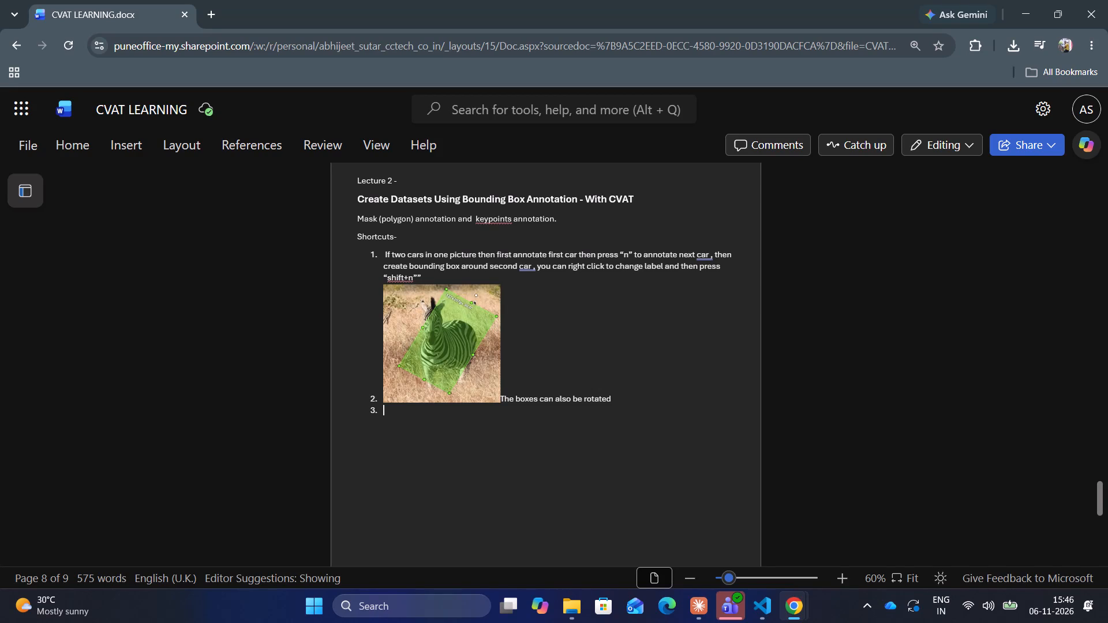
pyautogui.write('you can f[')
pyautogui.press('BackSpace')
pyautogui.press('BackSpace')
pyautogui.write('press')
pyautogui.press('space')
pyautogui.write('""')
pyautogui.press('Left')
pyautogui.press('f')
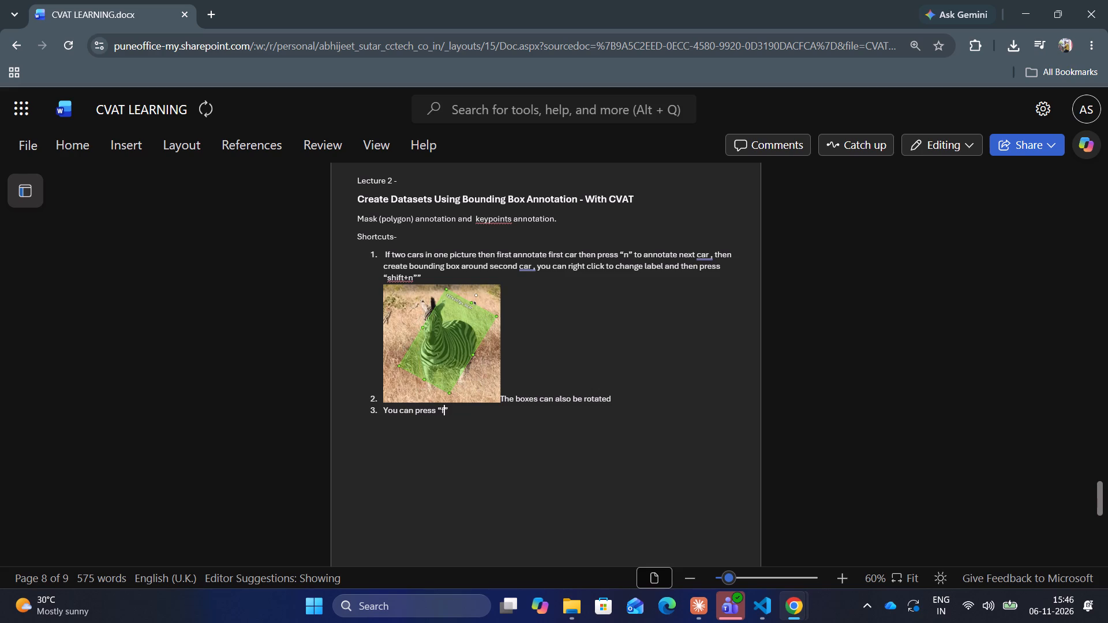
pyautogui.press('Right')
pyautogui.press('space')
pyautogui.write('to go to the next image')
pyautogui.press('Return')
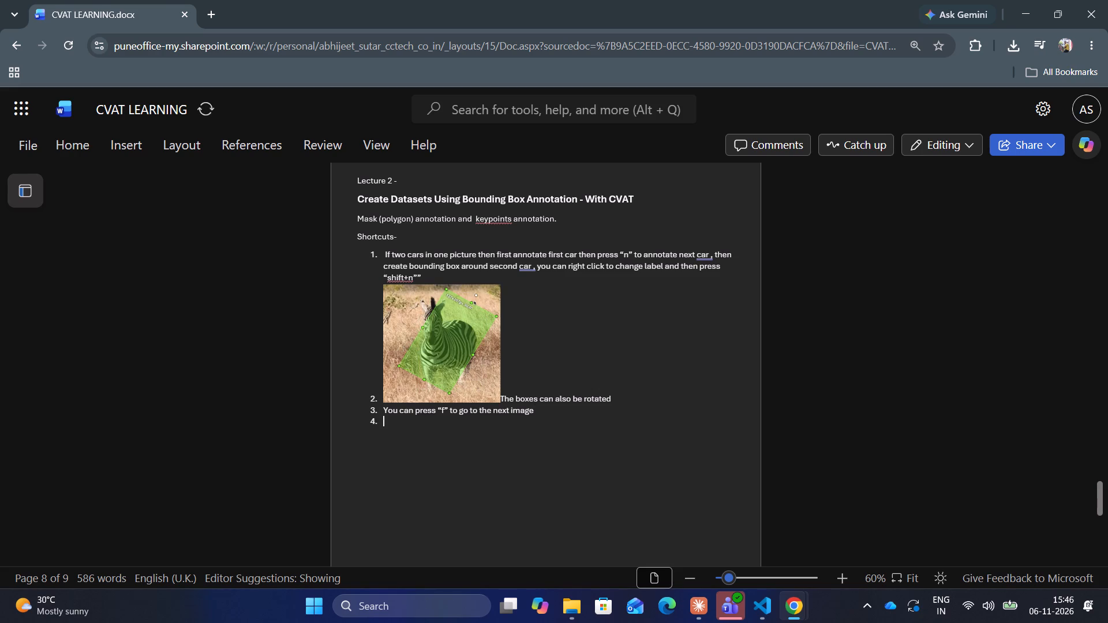
# Switch to the CVAT annotation job and advance to frame 31, the last image, with the next-frame shortcut.
pyautogui.hotkey('alt', 'Tab')
pyautogui.click(342, 7)
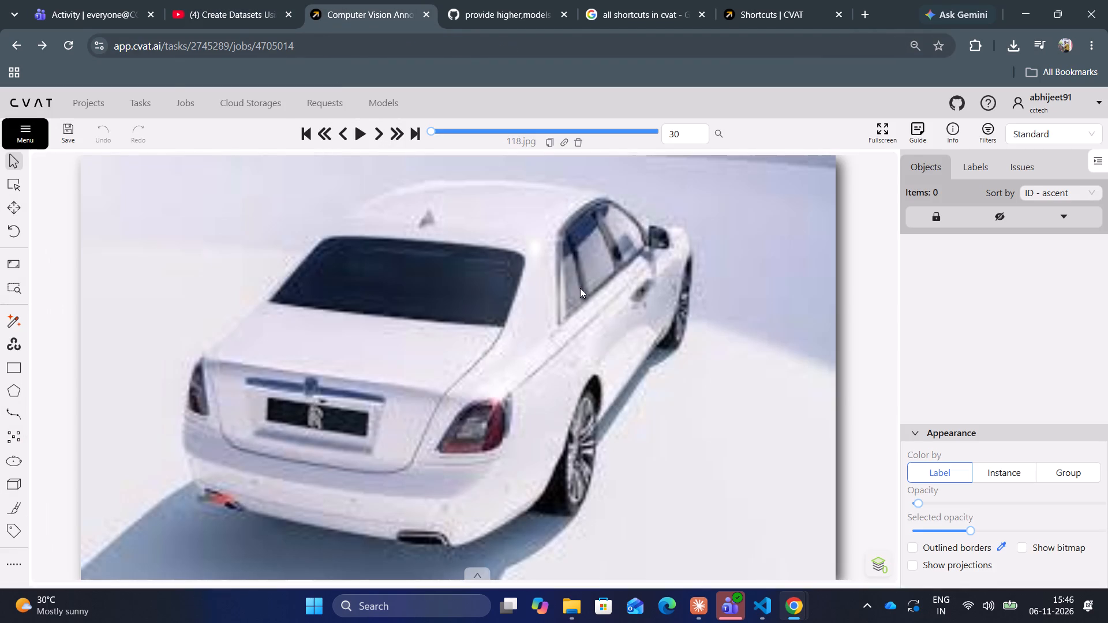
pyautogui.press('f')
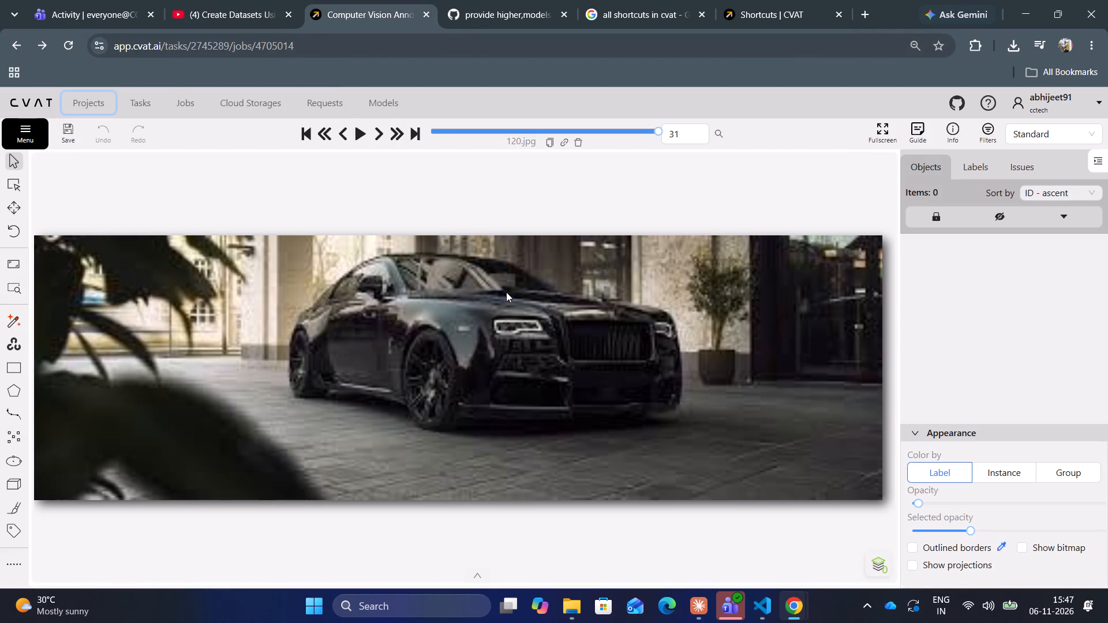
pyautogui.write('ff')
pyautogui.press('f')
pyautogui.click(496, 304)
pyautogui.press('f')
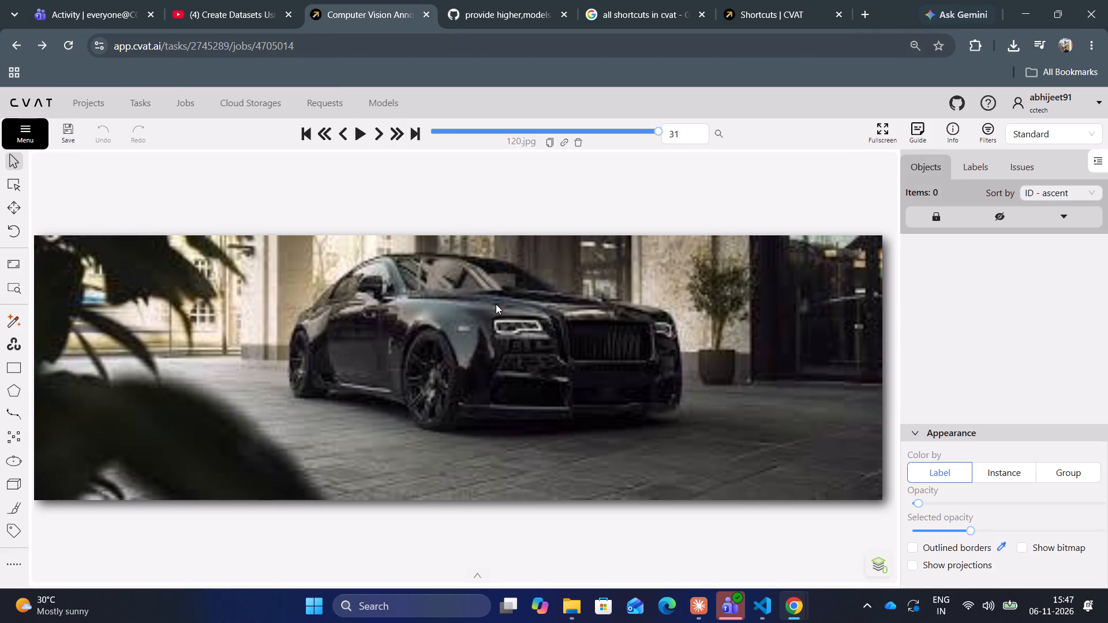
pyautogui.press('f')
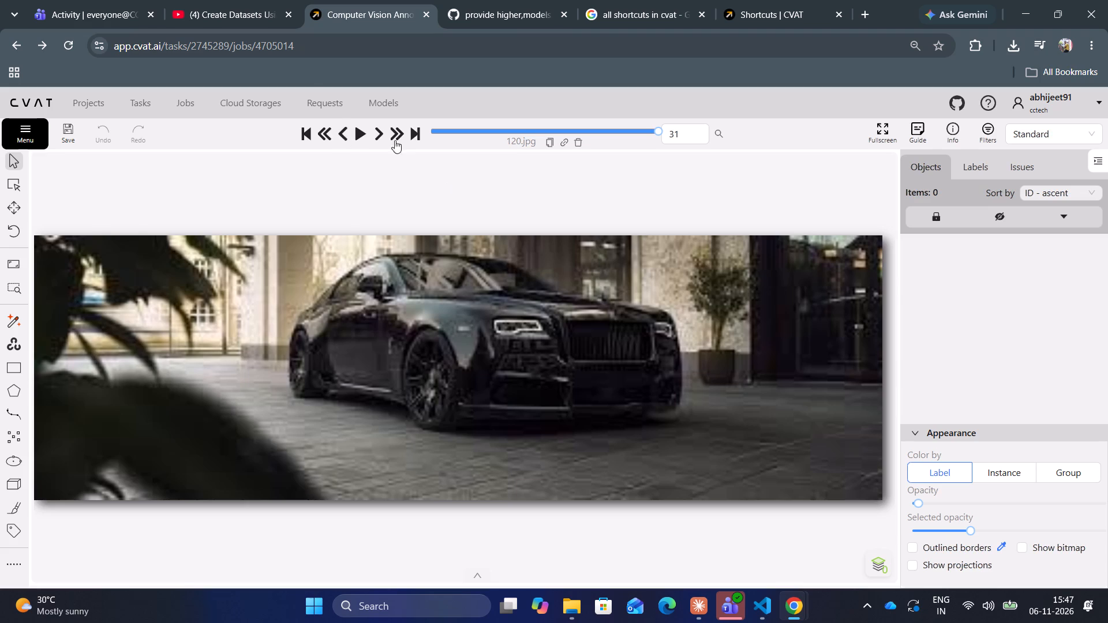
# Draw a two-point safari car rectangle shape around the black car in 120.jpg, about 201 by 91 px.
pyautogui.click(13, 379)
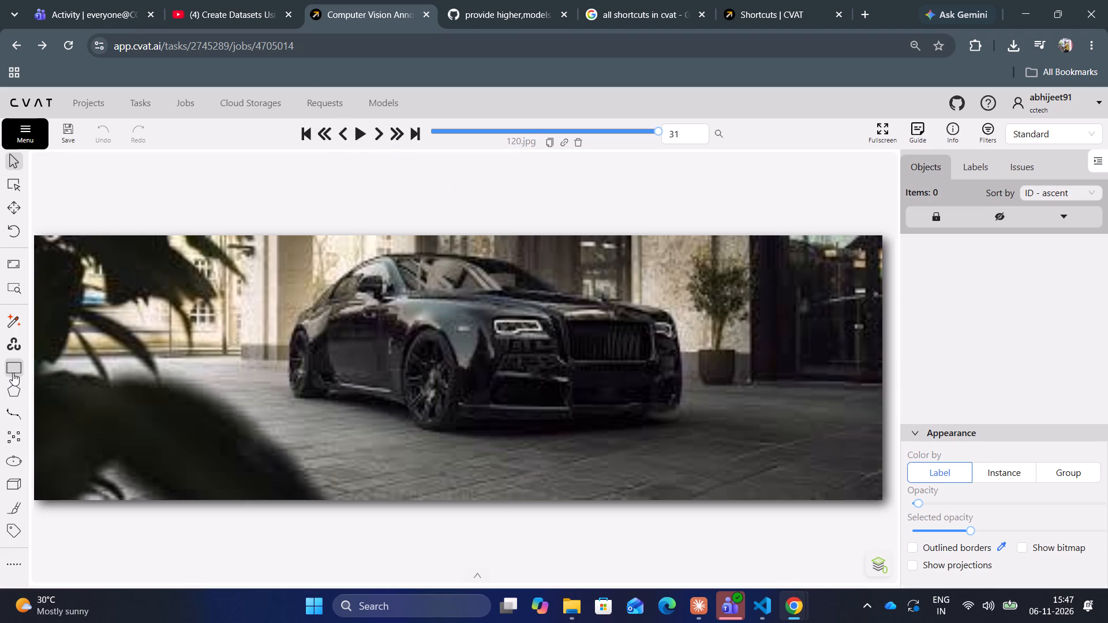
pyautogui.click(13, 373)
pyautogui.click(70, 422)
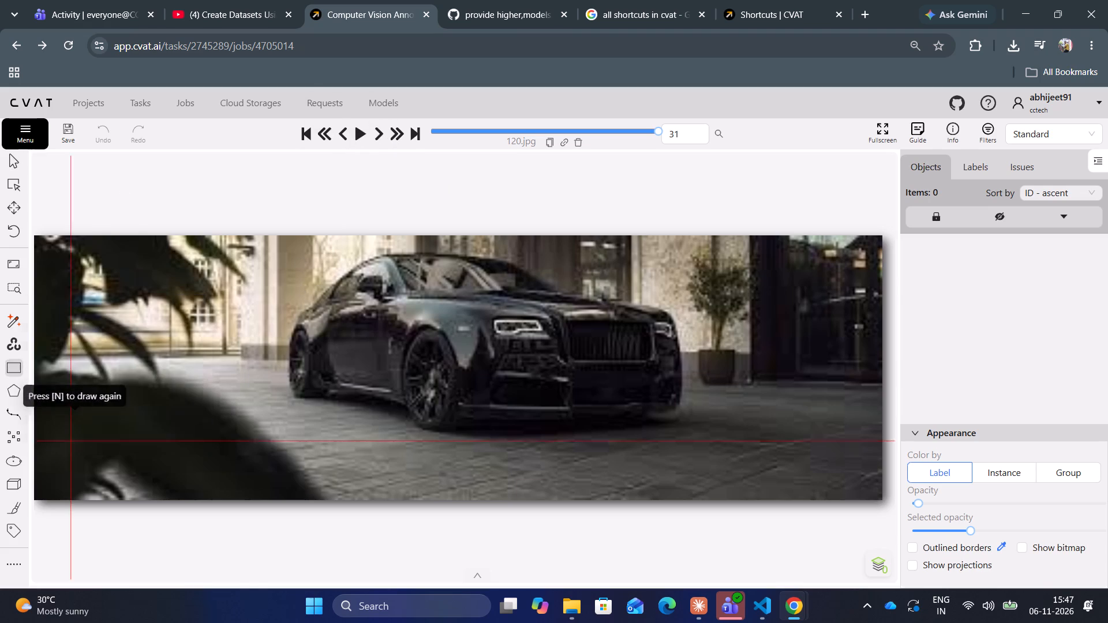
pyautogui.click(283, 248)
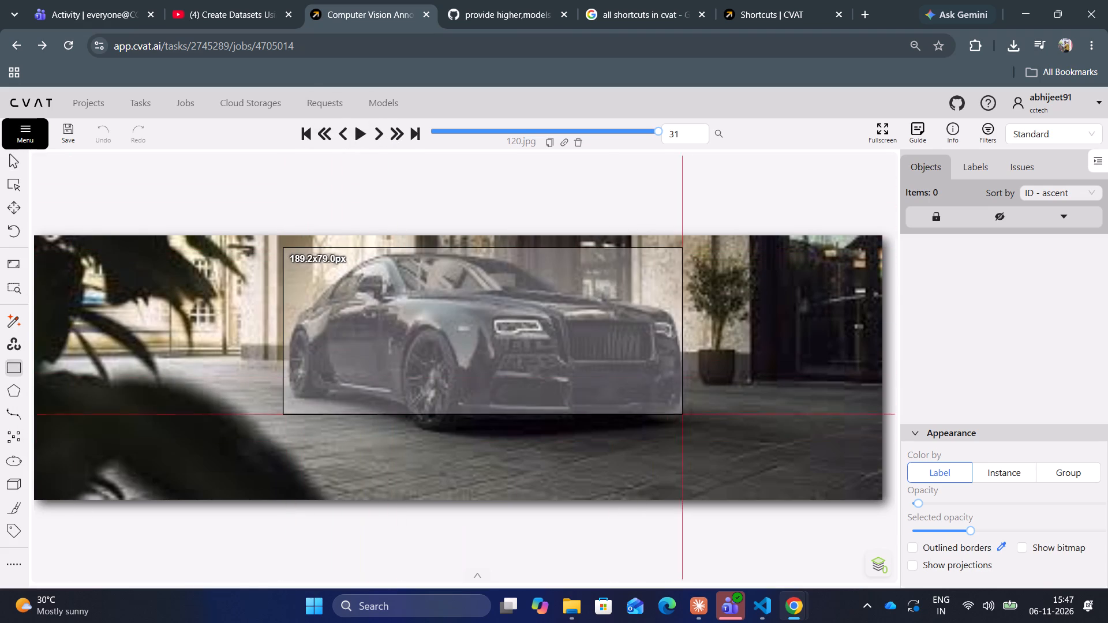
pyautogui.click(708, 439)
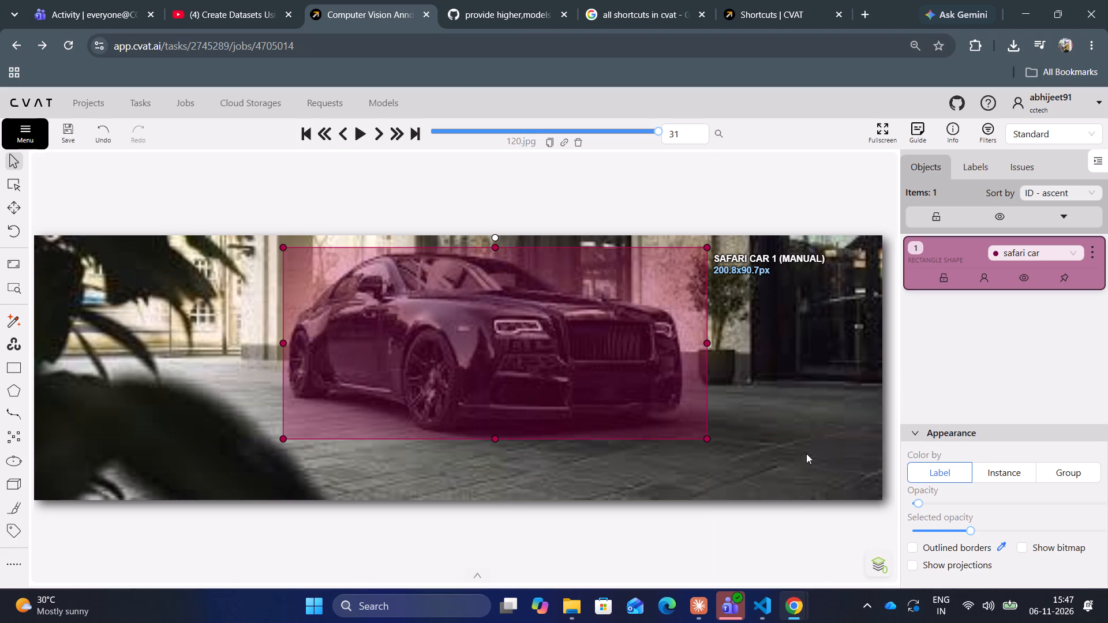
# Repeat the rectangle shape over the bright background between the leaves and the car, about 47 by 47 px, and try the redraw shortcut.
pyautogui.press('n')
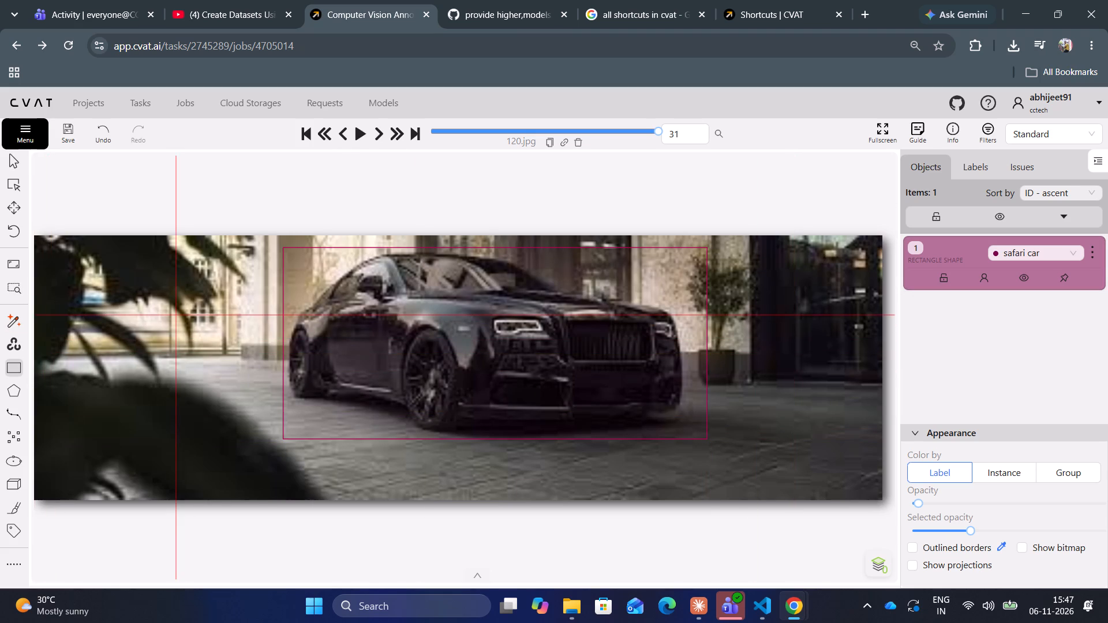
pyautogui.click(150, 277)
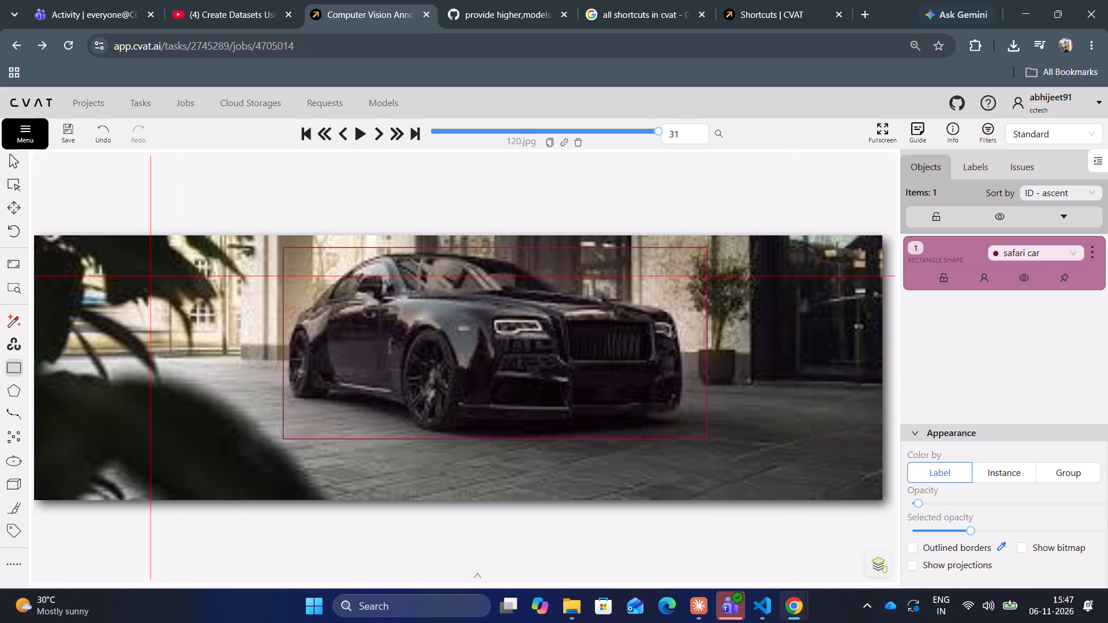
pyautogui.click(248, 377)
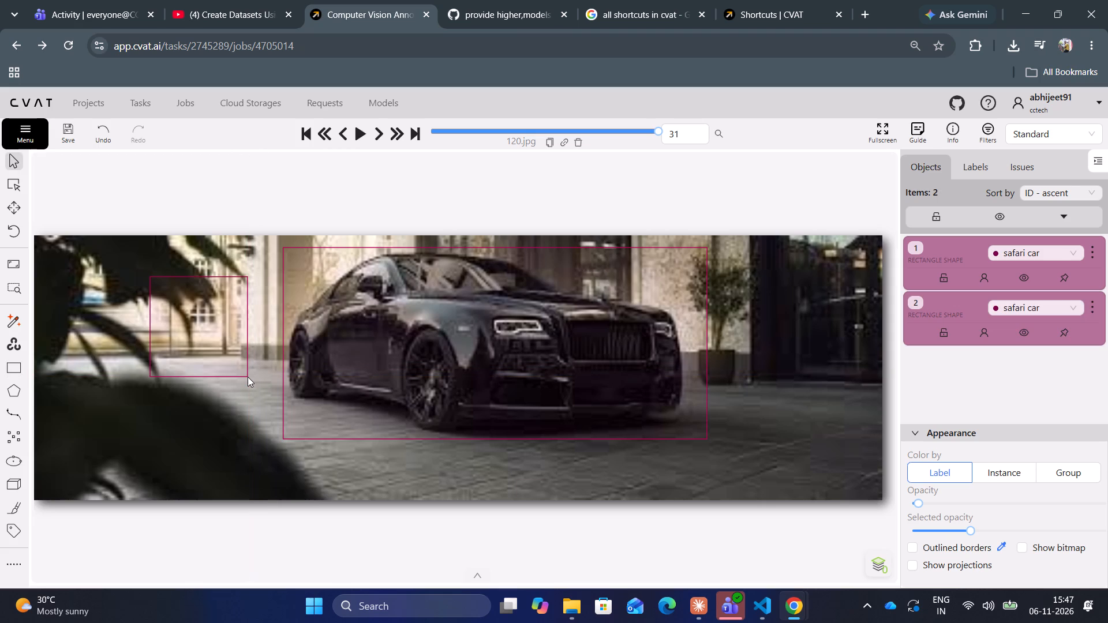
pyautogui.hotkey('shift', 'n')
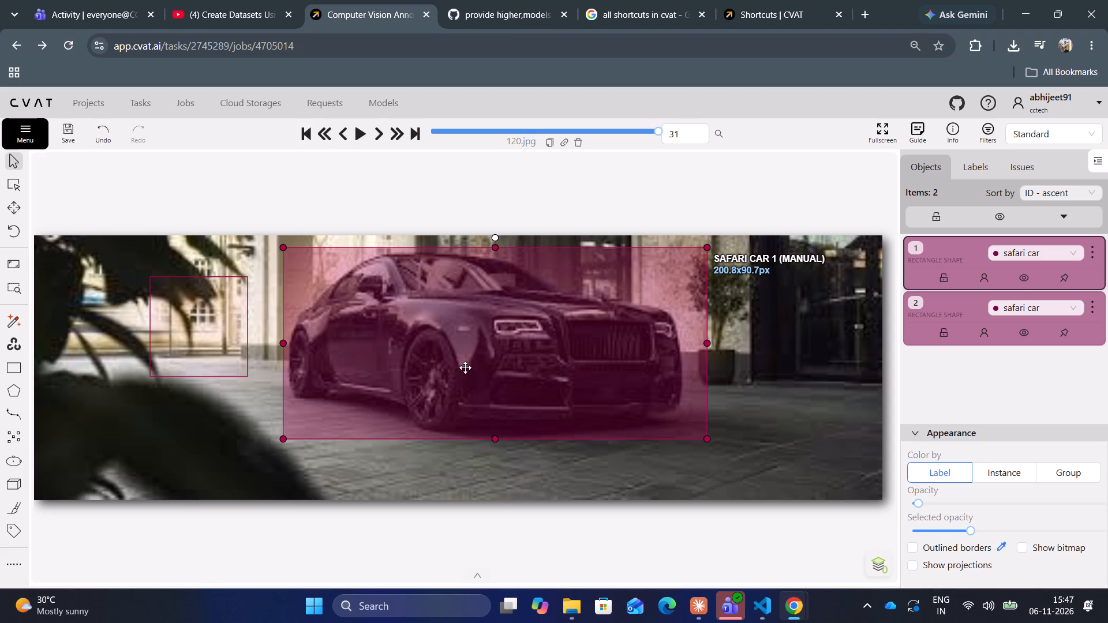
pyautogui.click(763, 404)
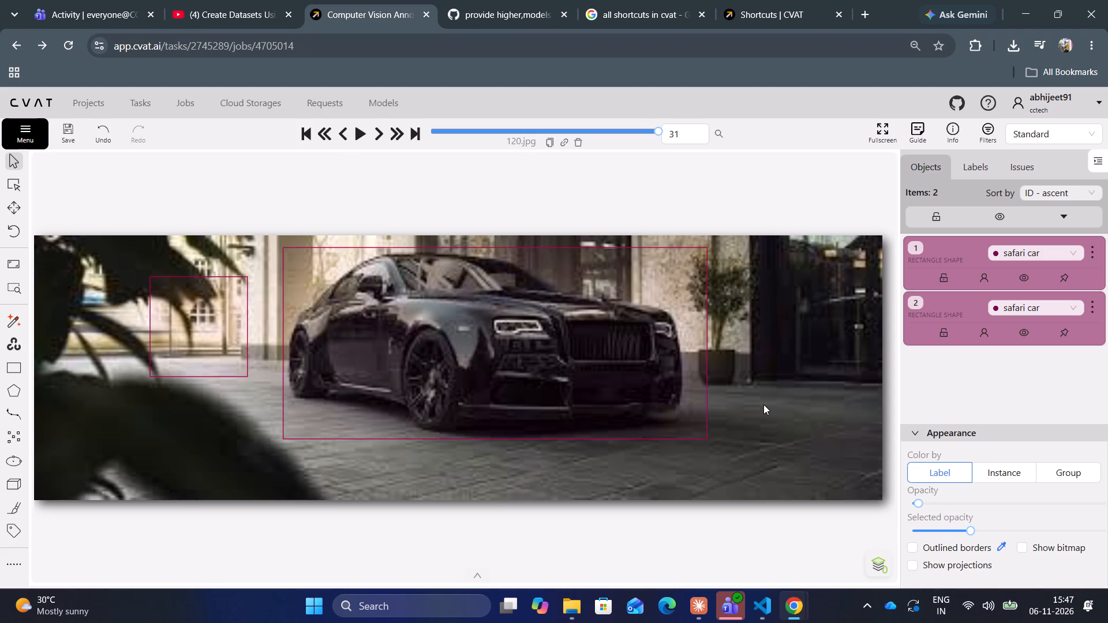
pyautogui.hotkey('shift', 'n')
# Try the next-image shortcut on the last frame, and step back to frame 30.
pyautogui.press('f')
pyautogui.click(795, 393)
pyautogui.press('f')
pyautogui.press('f')
pyautogui.hotkey('shift', 'f')
pyautogui.doubleClick(803, 376)
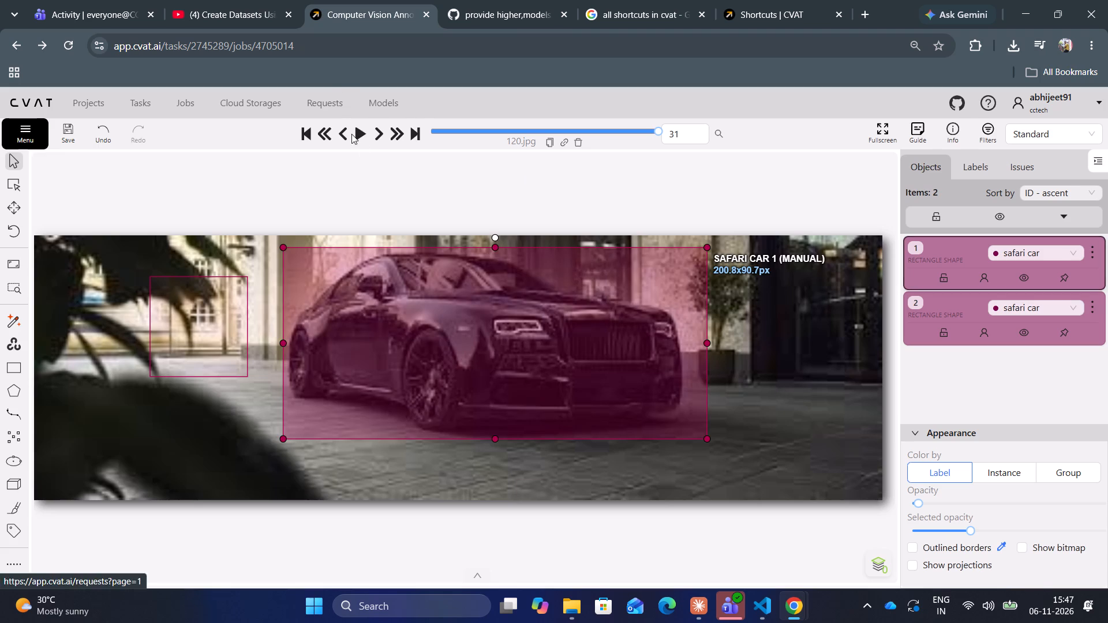
pyautogui.doubleClick(376, 136)
pyautogui.click(337, 138)
pyautogui.tripleClick(342, 135)
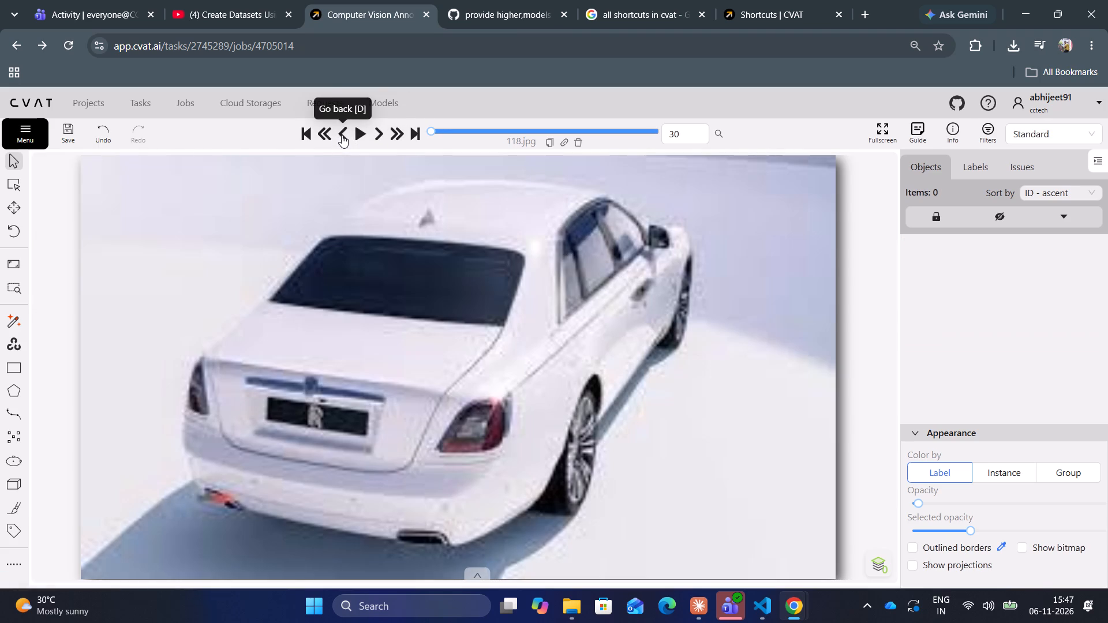
# Return to the task's job list and open Job #4705013.
pyautogui.click(23, 44)
pyautogui.click(617, 140)
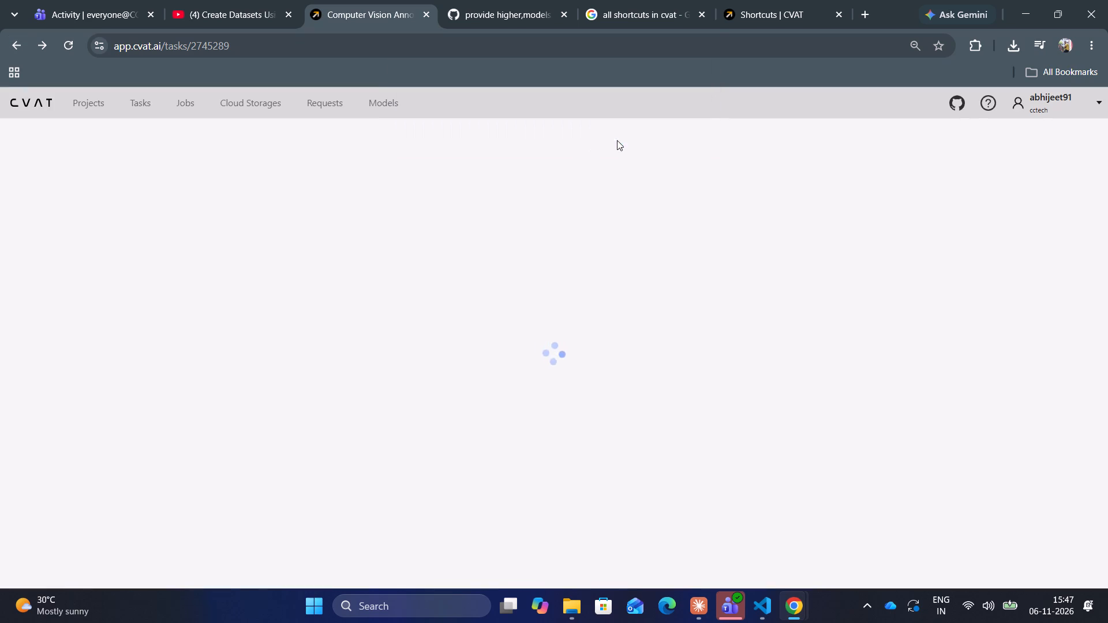
pyautogui.scroll(-3, 534, 383)
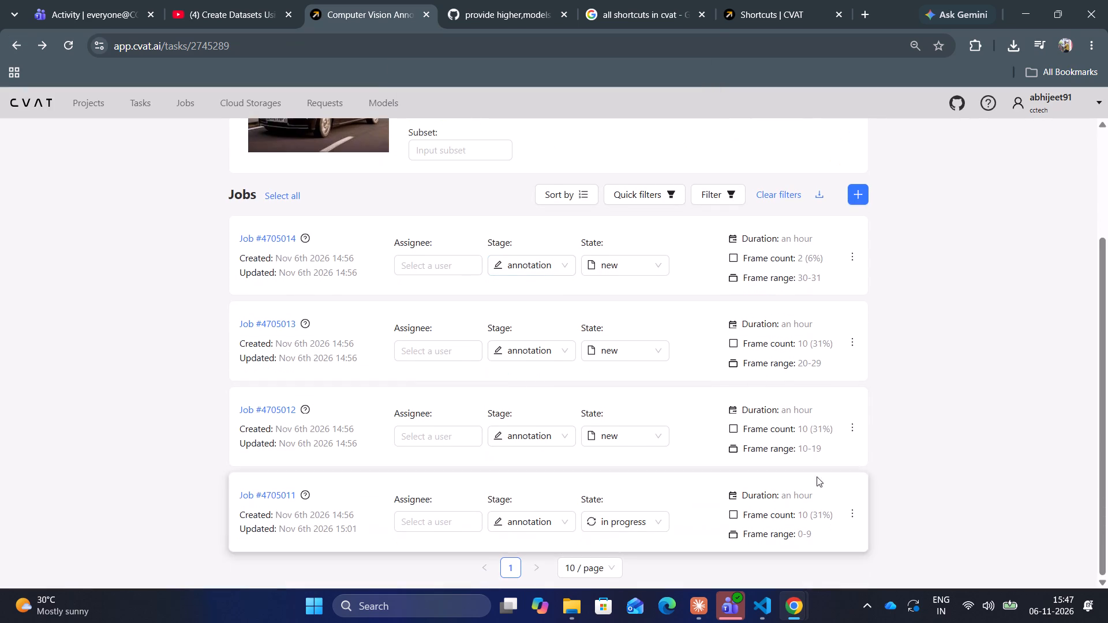
pyautogui.click(264, 324)
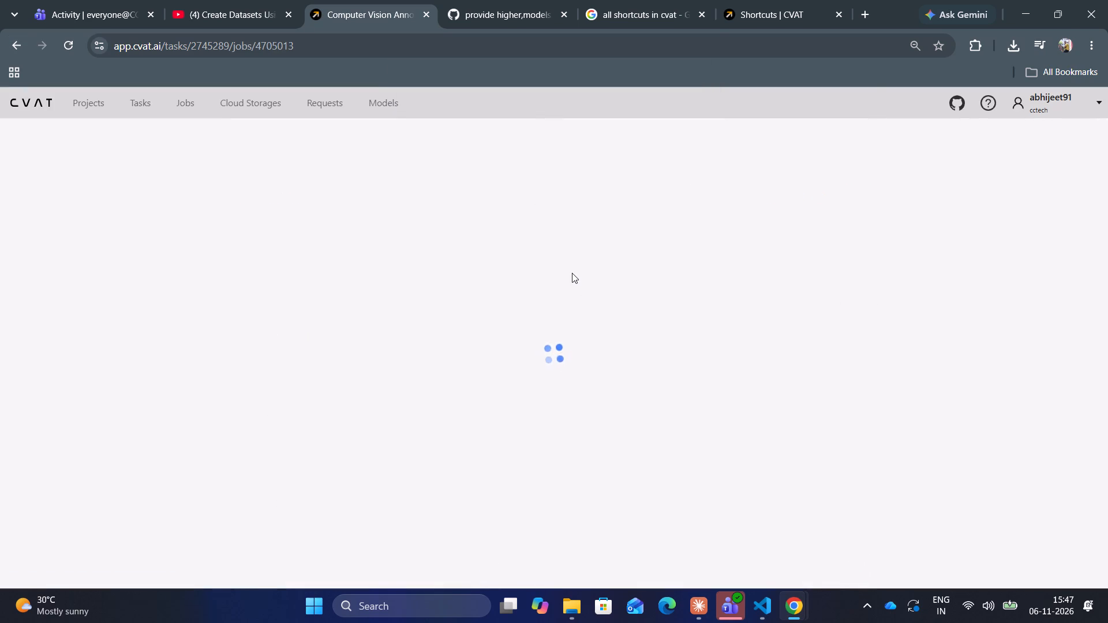
# Draw a two-point safari car rectangle shape around the whole car in 102.jpg, about 204 by 104 px.
pyautogui.scroll(-1, 537, 393)
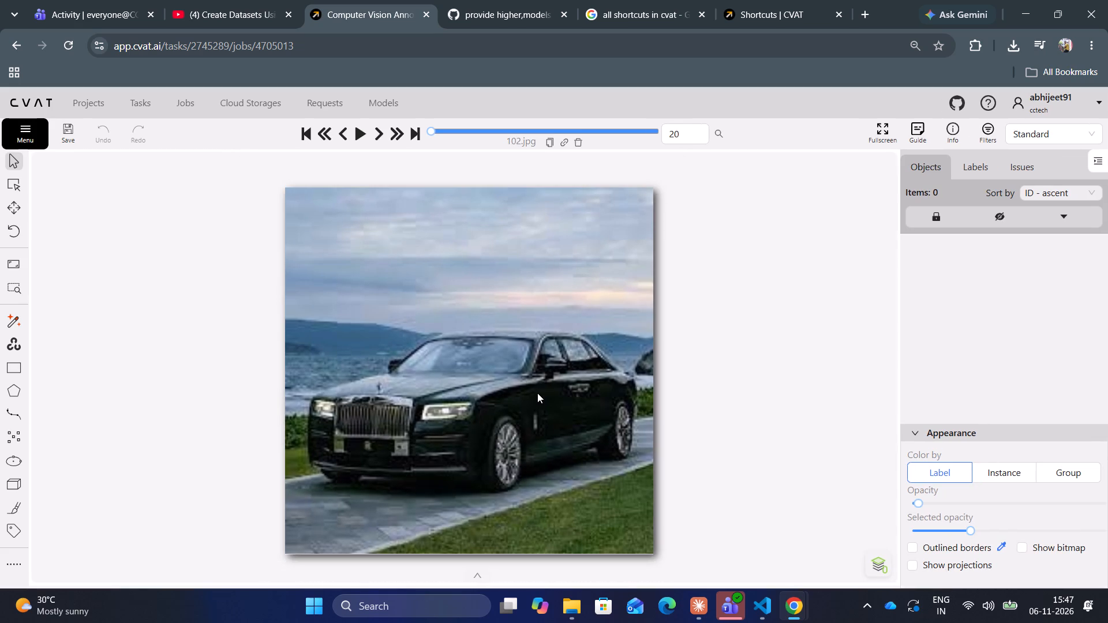
pyautogui.scroll(2, 537, 393)
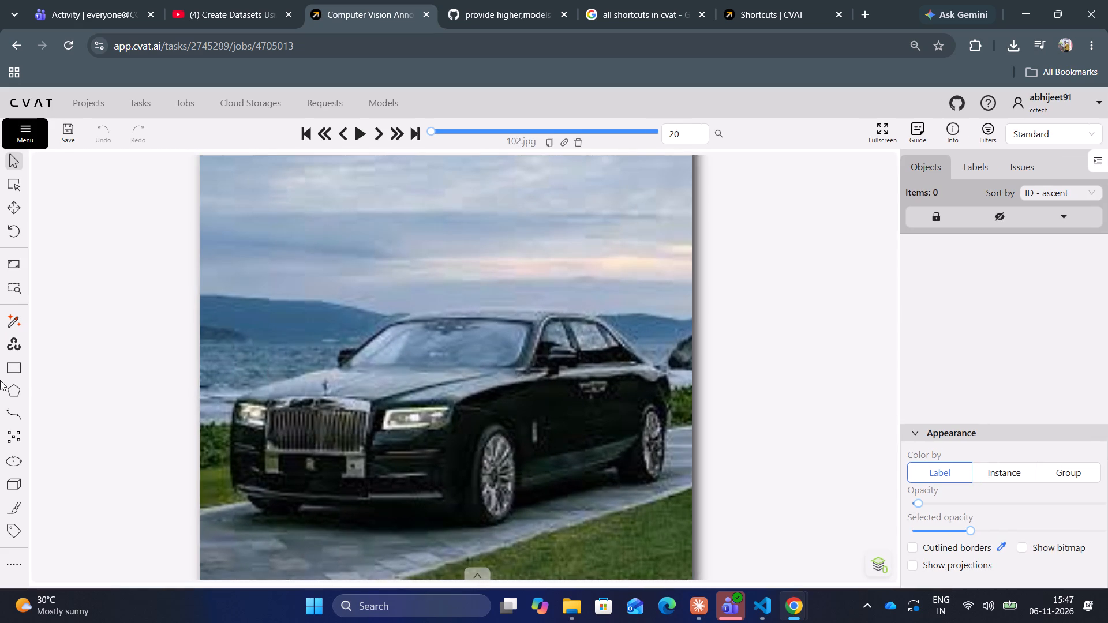
pyautogui.click(18, 367)
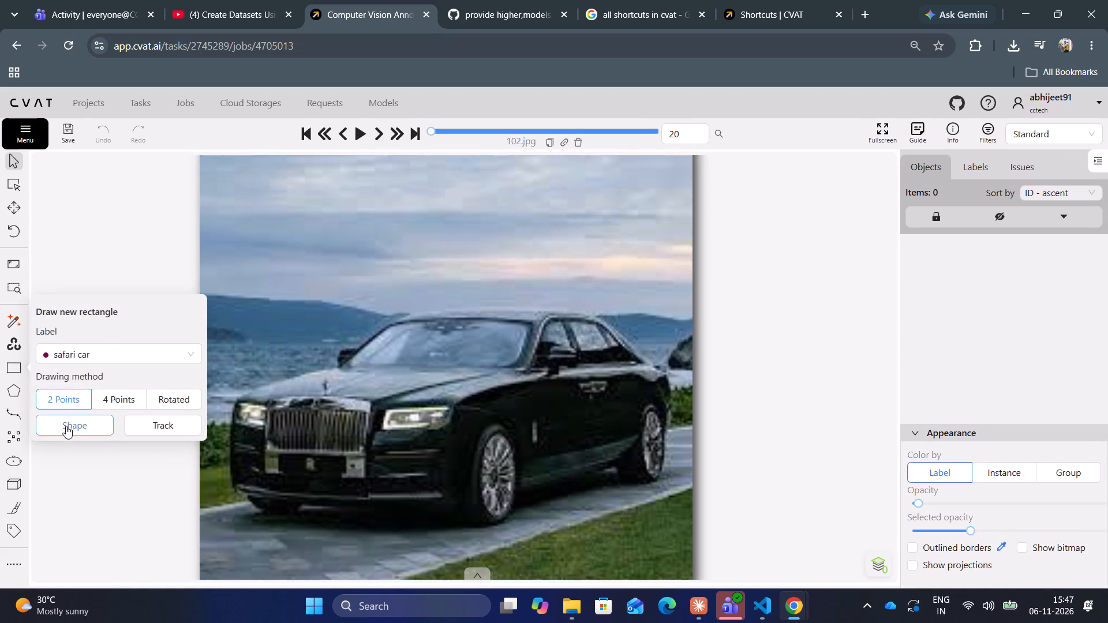
pyautogui.click(67, 426)
pyautogui.click(230, 291)
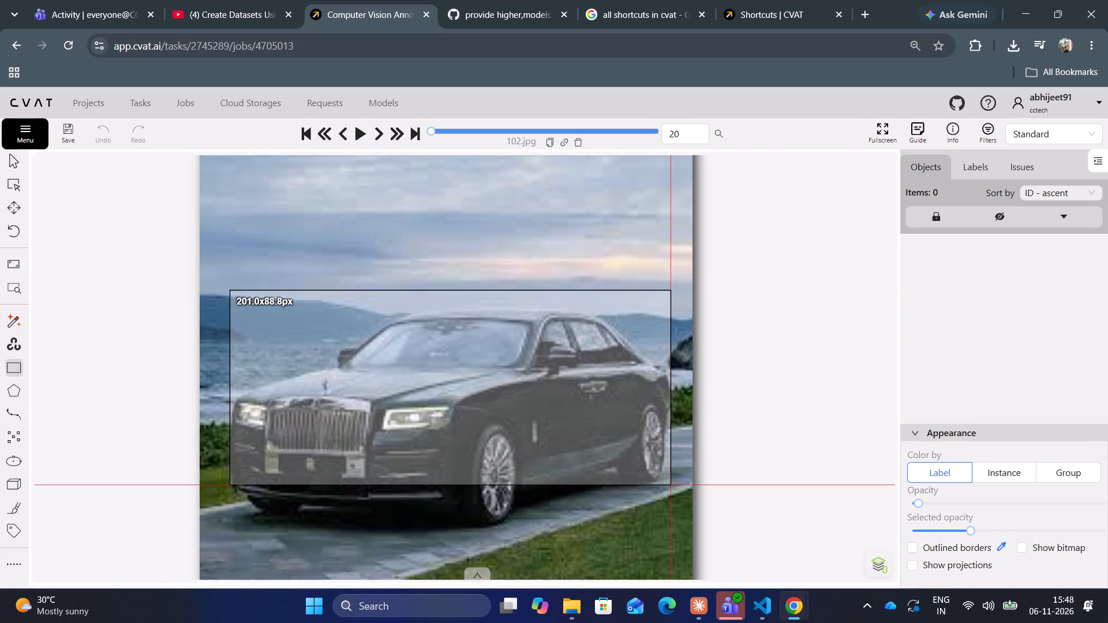
pyautogui.click(677, 518)
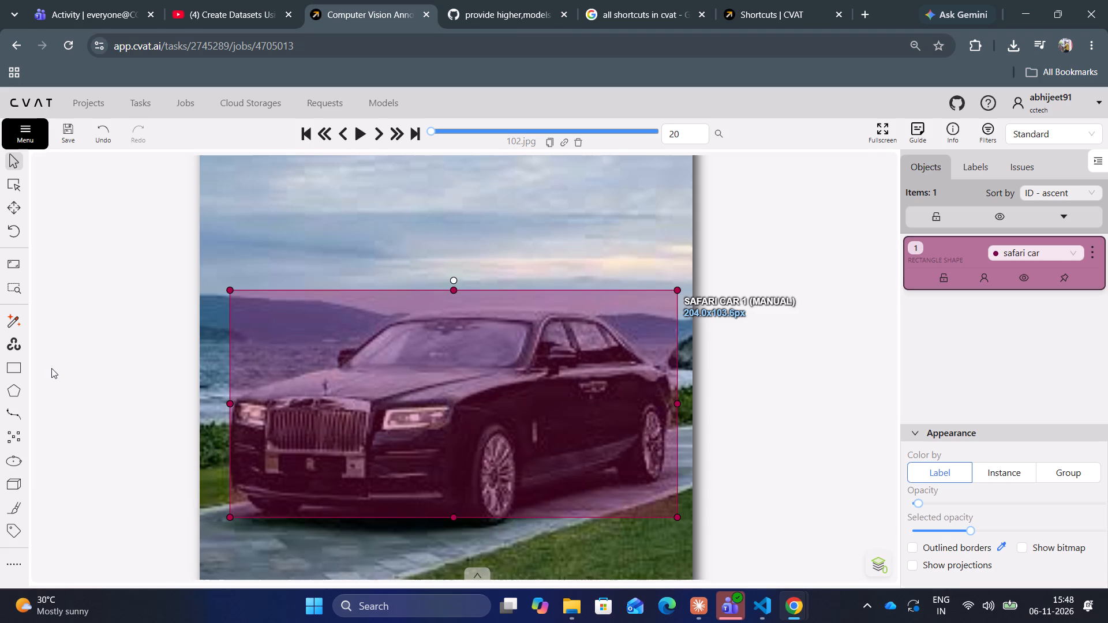
# Repeat the rectangle shape around the car's near front wheel, and try the redraw shortcut.
pyautogui.press('n')
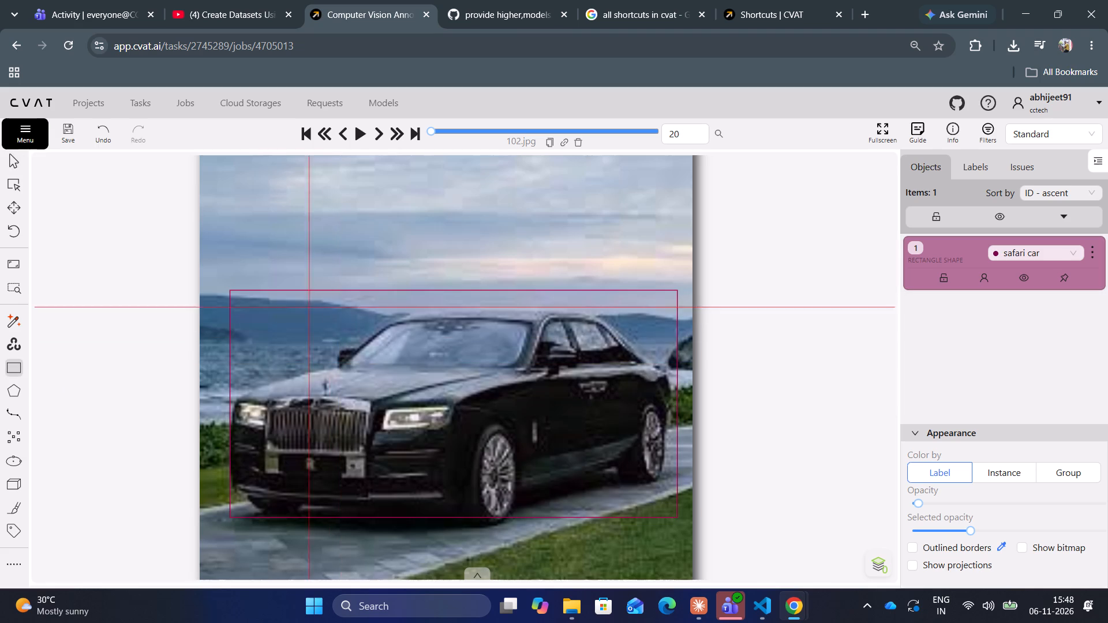
pyautogui.click(466, 431)
pyautogui.click(529, 519)
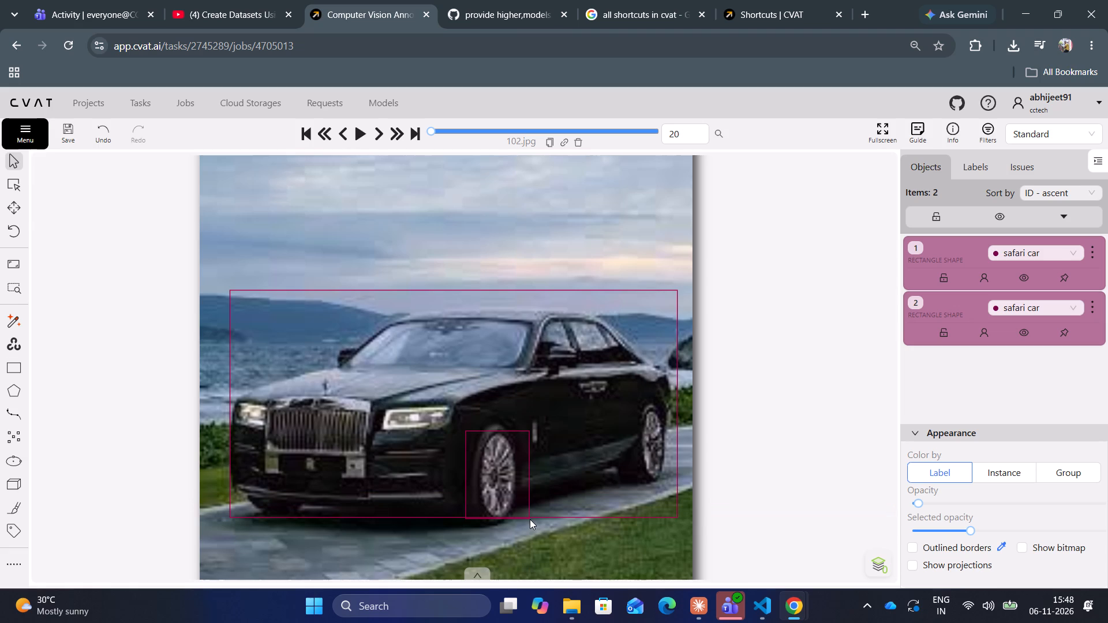
pyautogui.hotkey('shift', 'n')
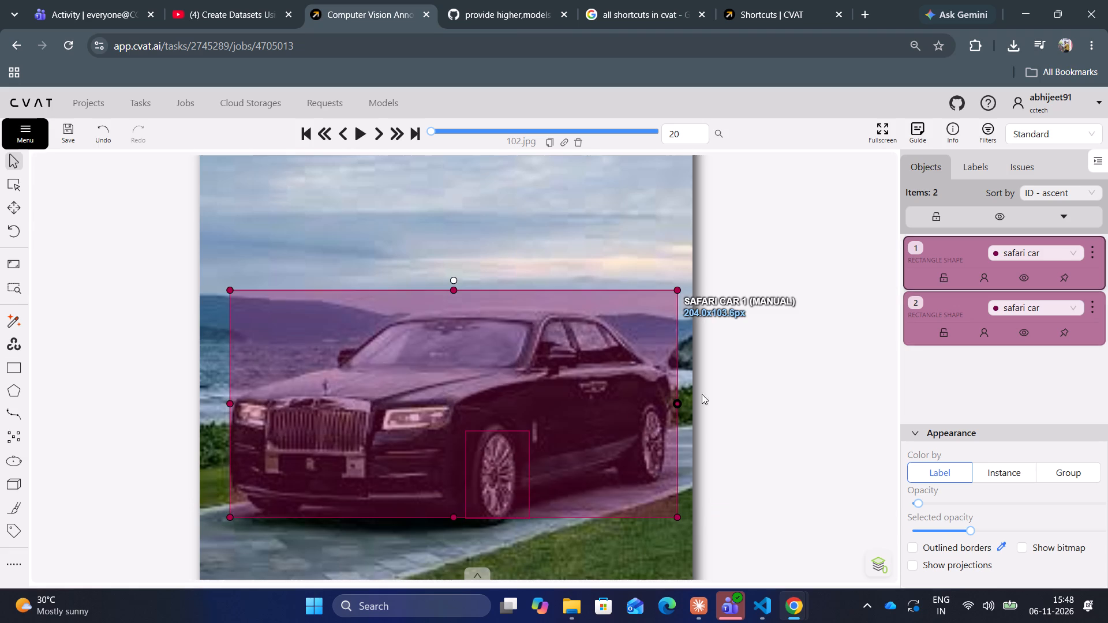
pyautogui.click(755, 380)
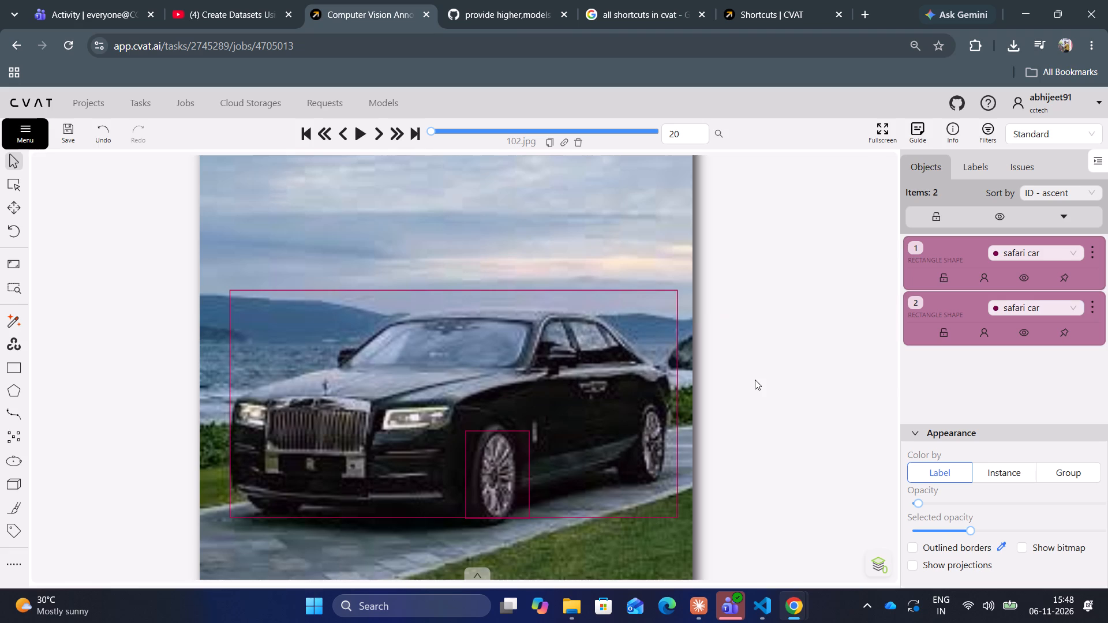
# Repeat the rectangle shape to place a small third box in the sky above the car.
pyautogui.press('n')
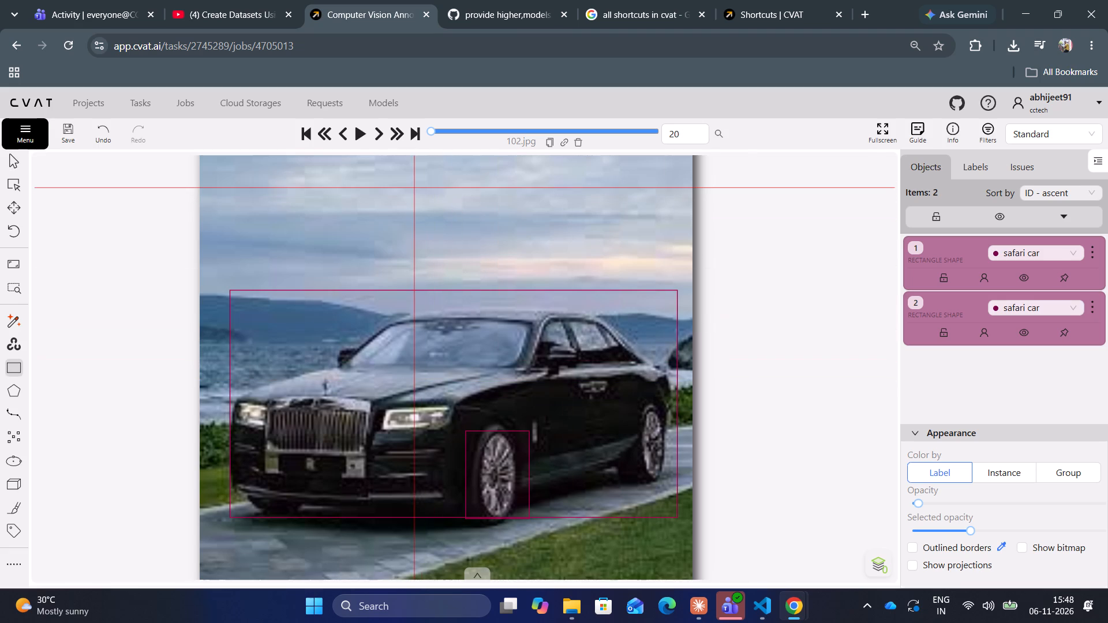
pyautogui.press('Escape')
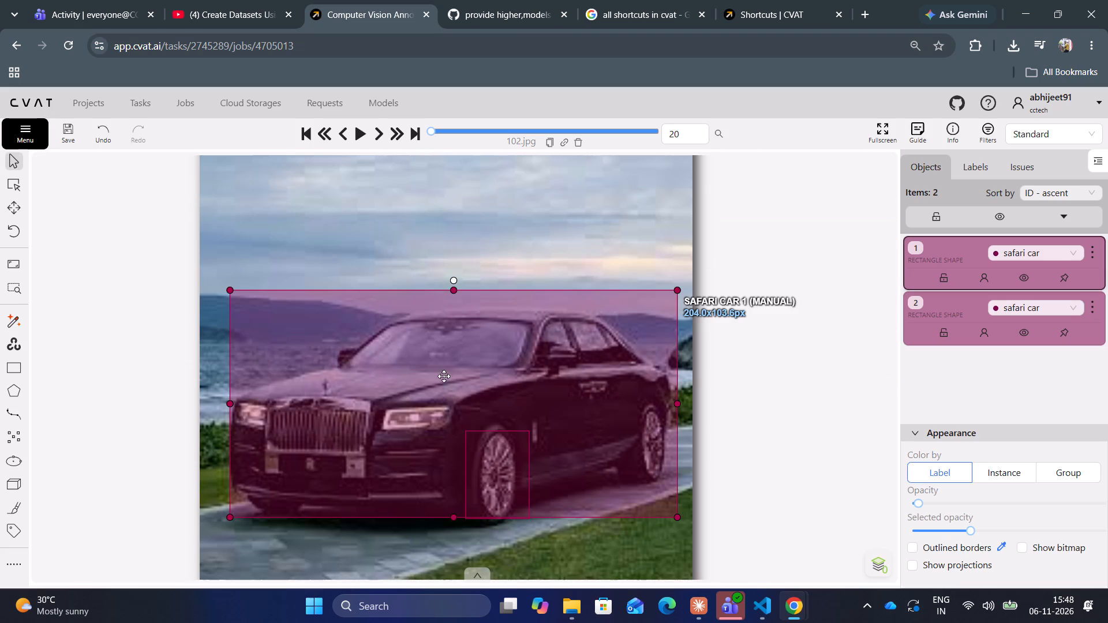
pyautogui.click(436, 347)
pyautogui.press('n')
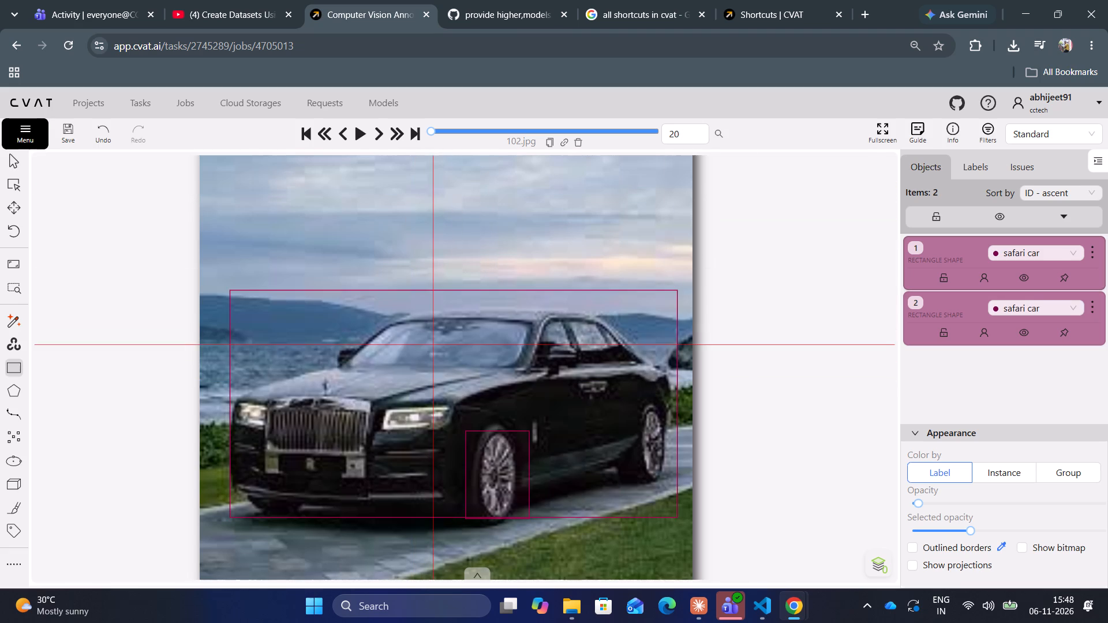
pyautogui.click(403, 213)
pyautogui.click(469, 267)
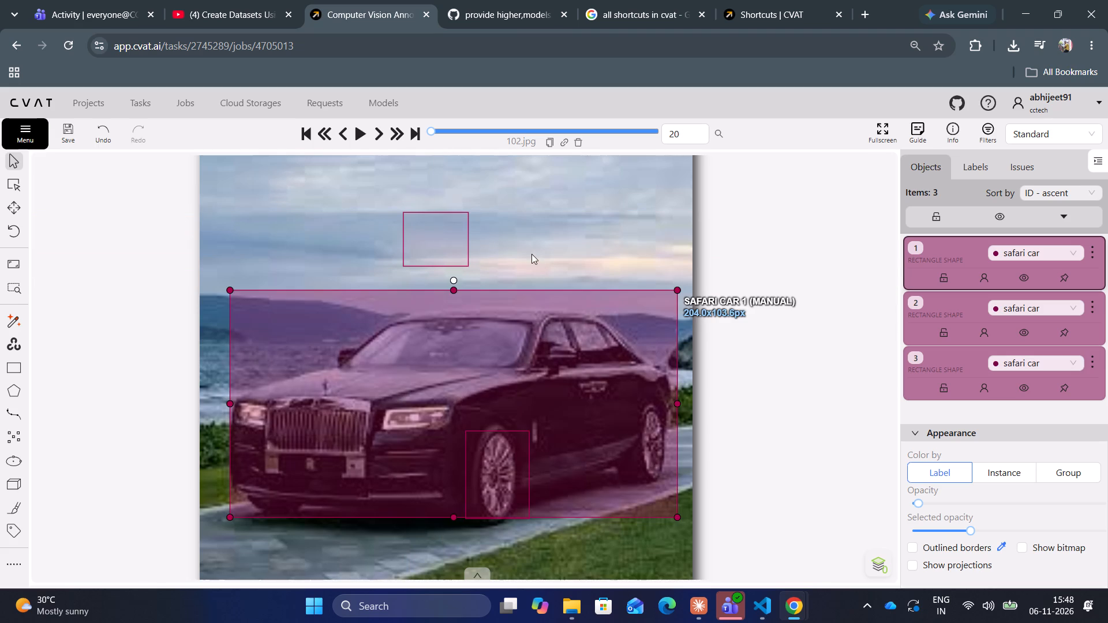
# Repeat the rectangle shape to place three more safari car boxes in the sky, the topmost about 36 by 10 px.
pyautogui.press('n')
pyautogui.click(527, 182)
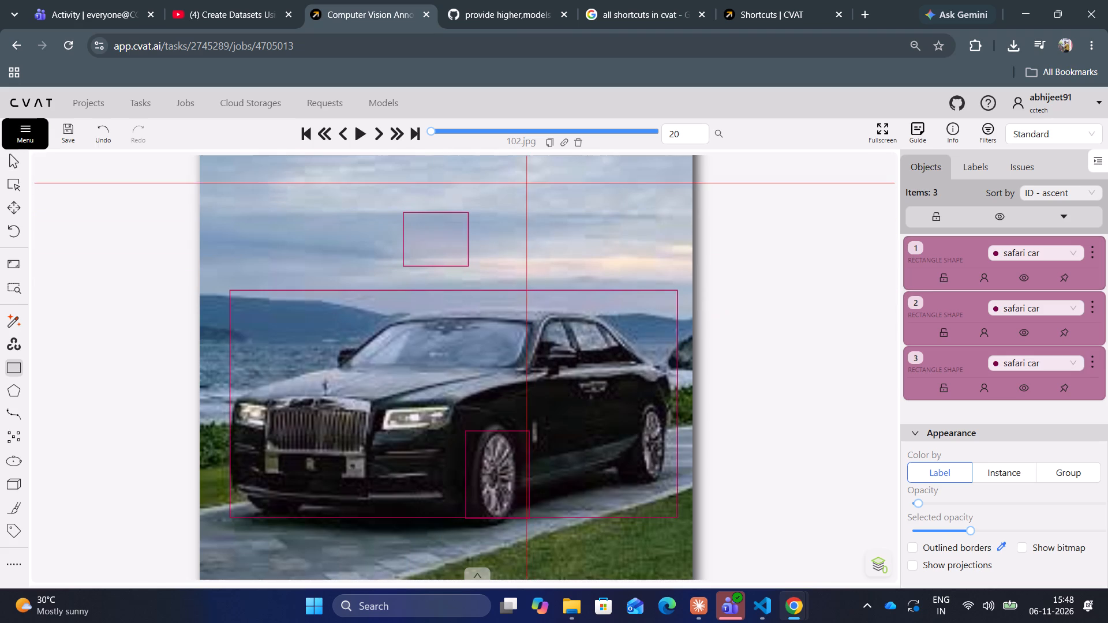
pyautogui.click(629, 237)
pyautogui.press('n')
pyautogui.click(227, 182)
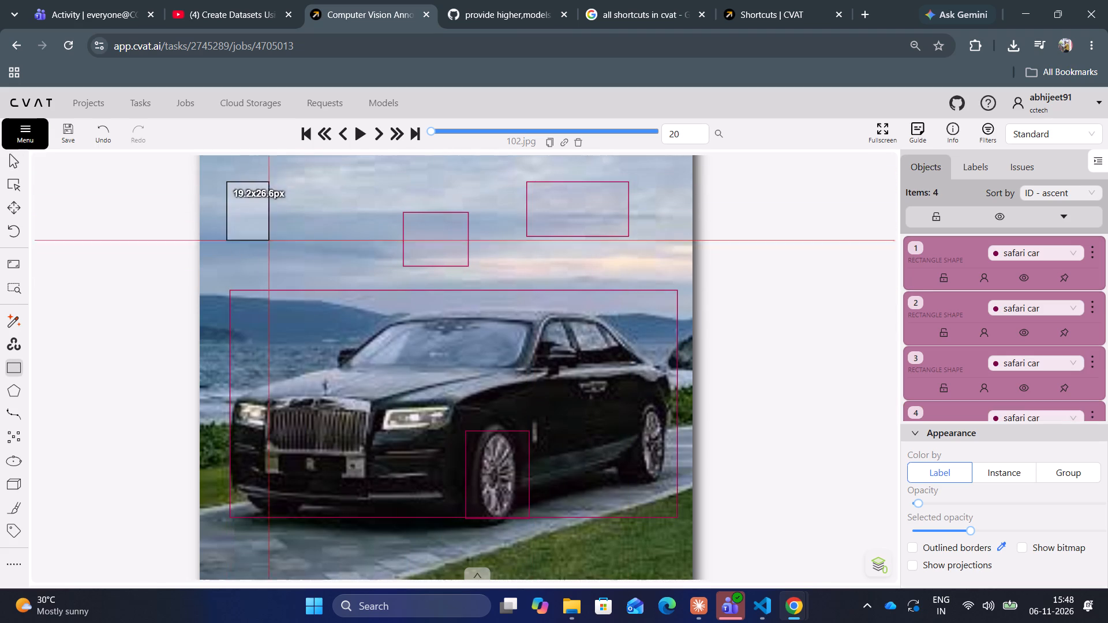
pyautogui.click(297, 250)
pyautogui.press('n')
pyautogui.click(349, 186)
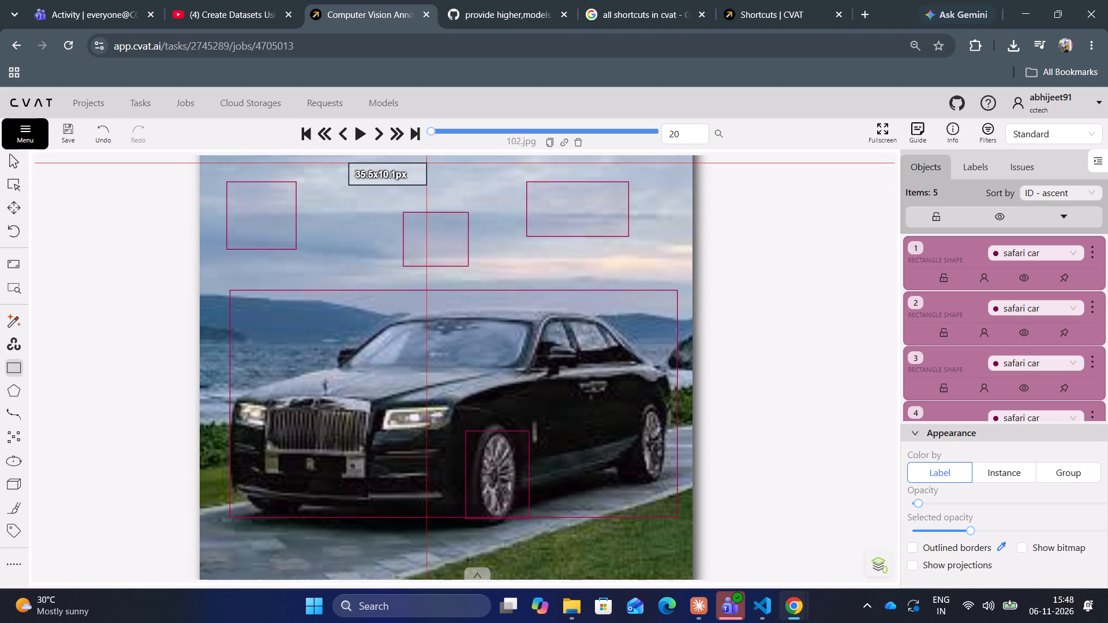
pyautogui.click(427, 163)
pyautogui.click(676, 217)
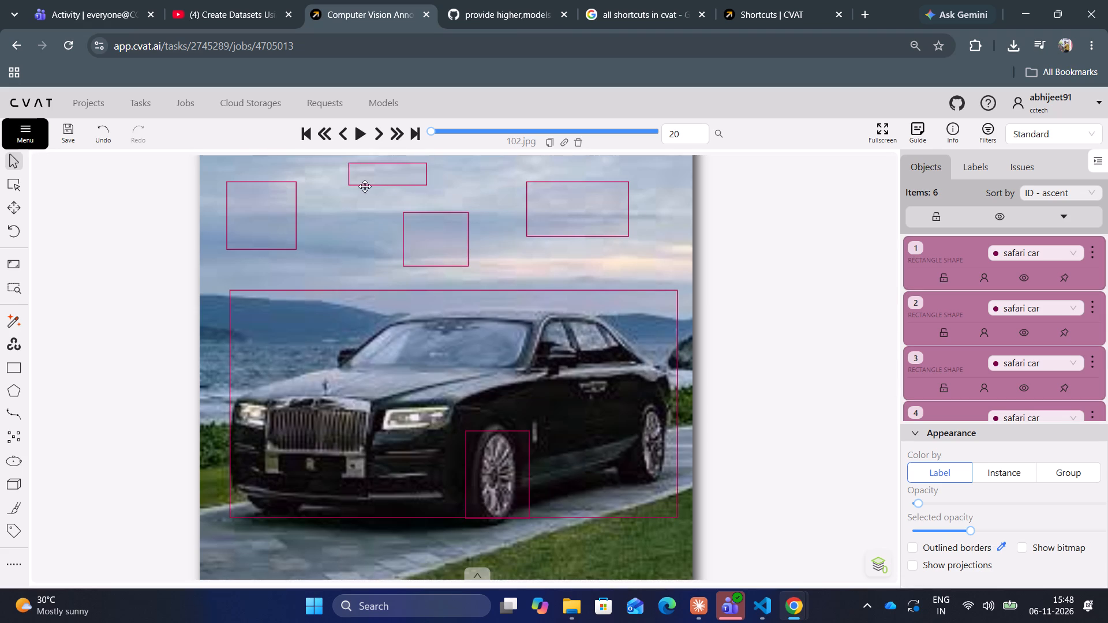
# Change the label of the sky box with ID 3 to innova, and try the redraw shortcut.
pyautogui.click(454, 240)
pyautogui.rightClick(454, 240)
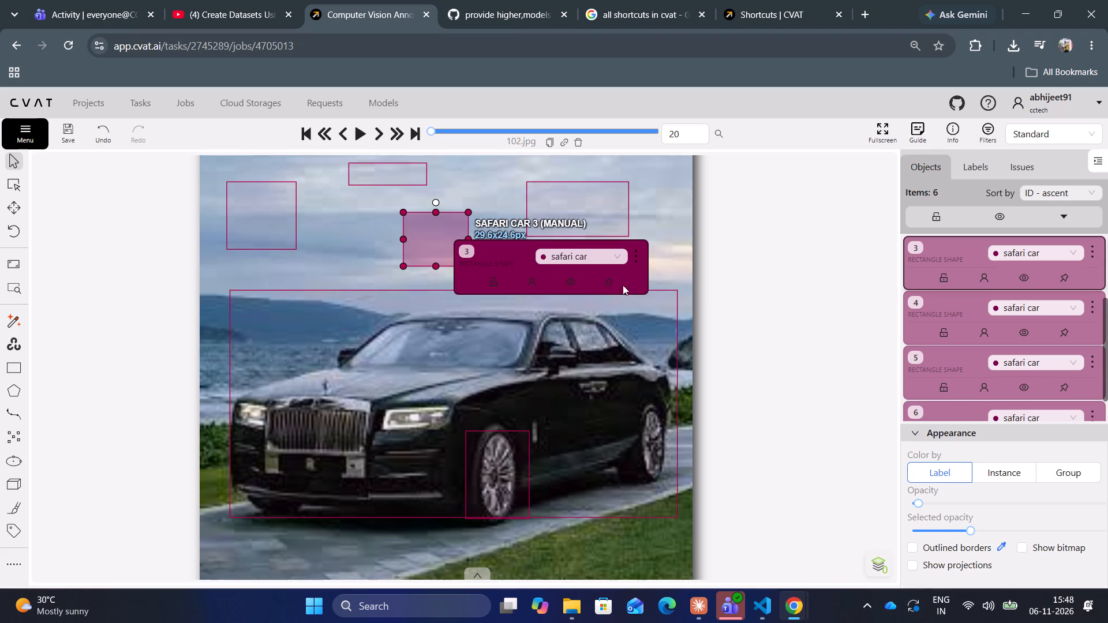
pyautogui.click(615, 257)
pyautogui.click(578, 297)
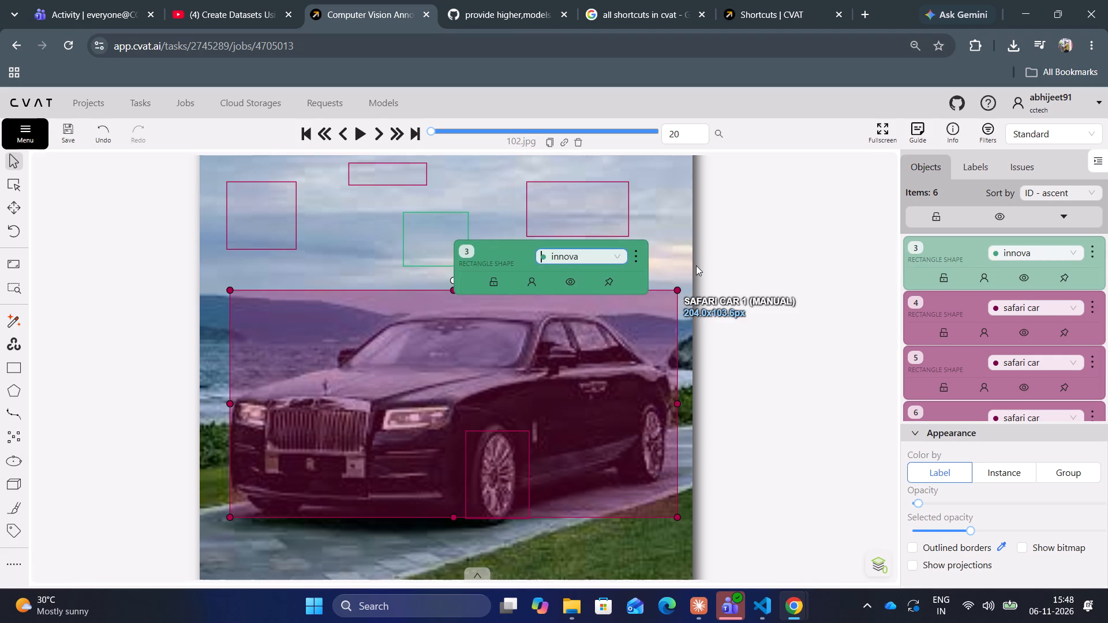
pyautogui.click(675, 235)
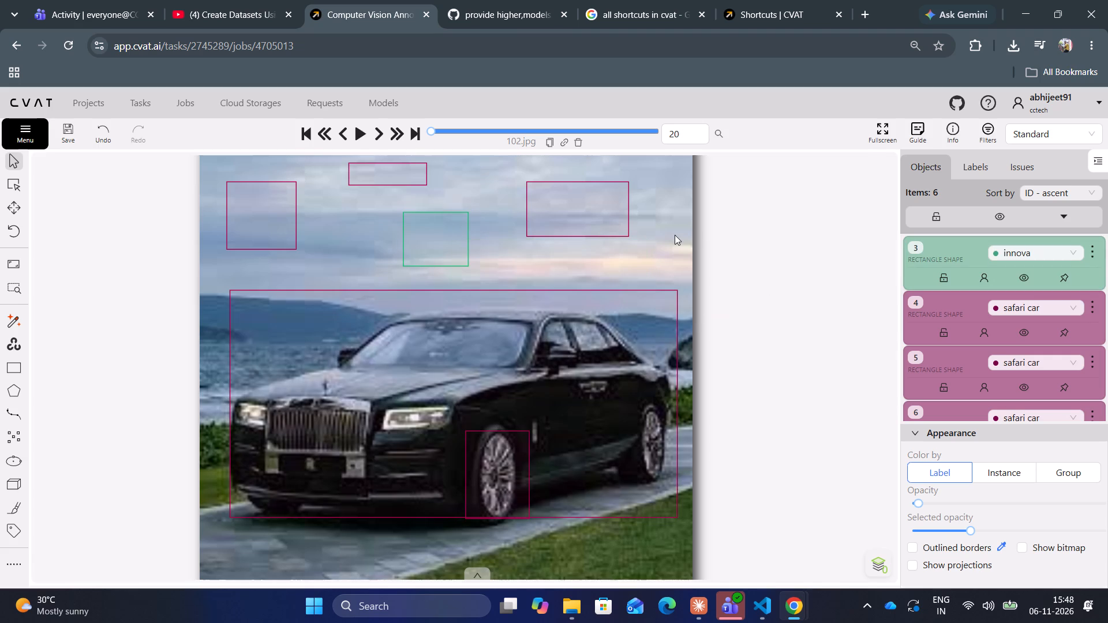
pyautogui.hotkey('shift', 'n')
# Advance through the job's images to the last frame, 117.jpg.
pyautogui.press('f')
pyautogui.write('fffffffffff')
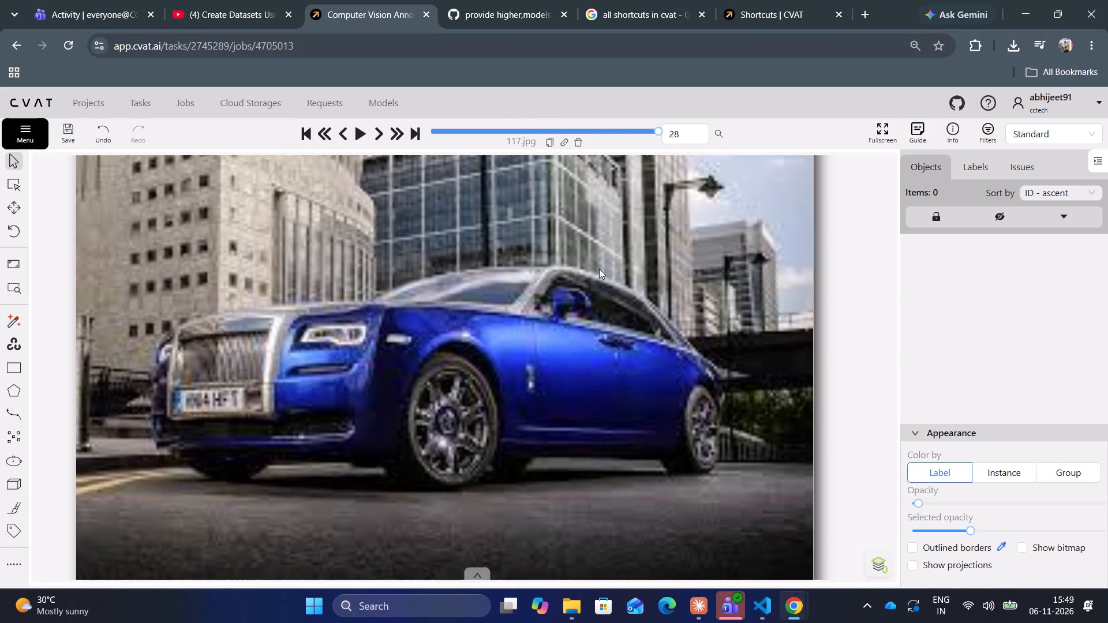
# Replay lecture 2's two-point annotation part from 0:48, its shortcuts page and the start of the four-point annotation part.
pyautogui.click(218, 0)
pyautogui.click(607, 408)
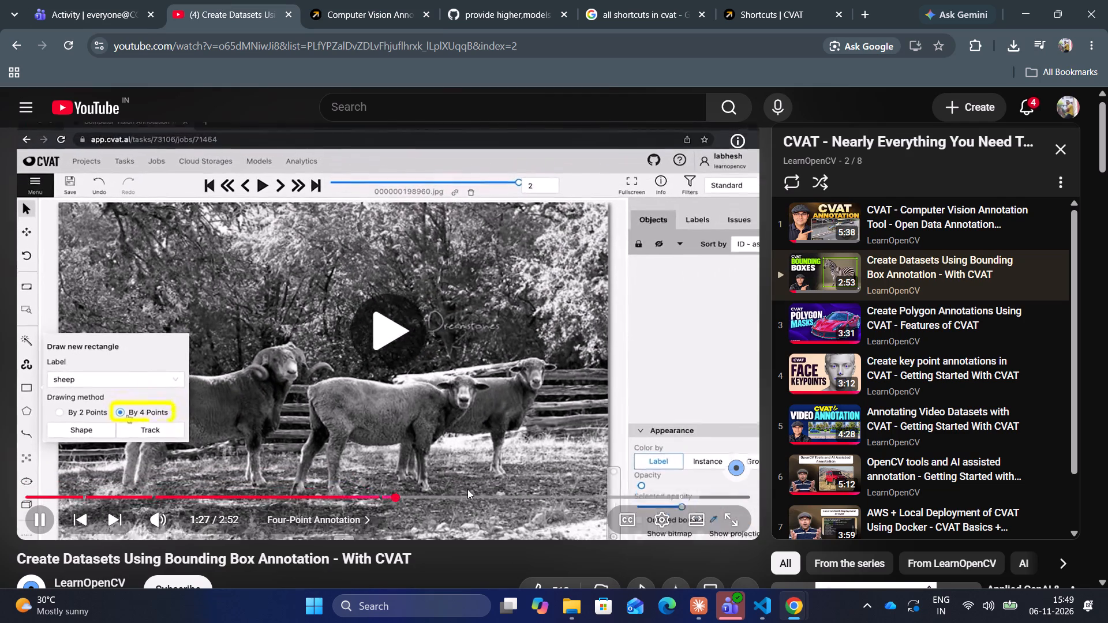
pyautogui.click(413, 495)
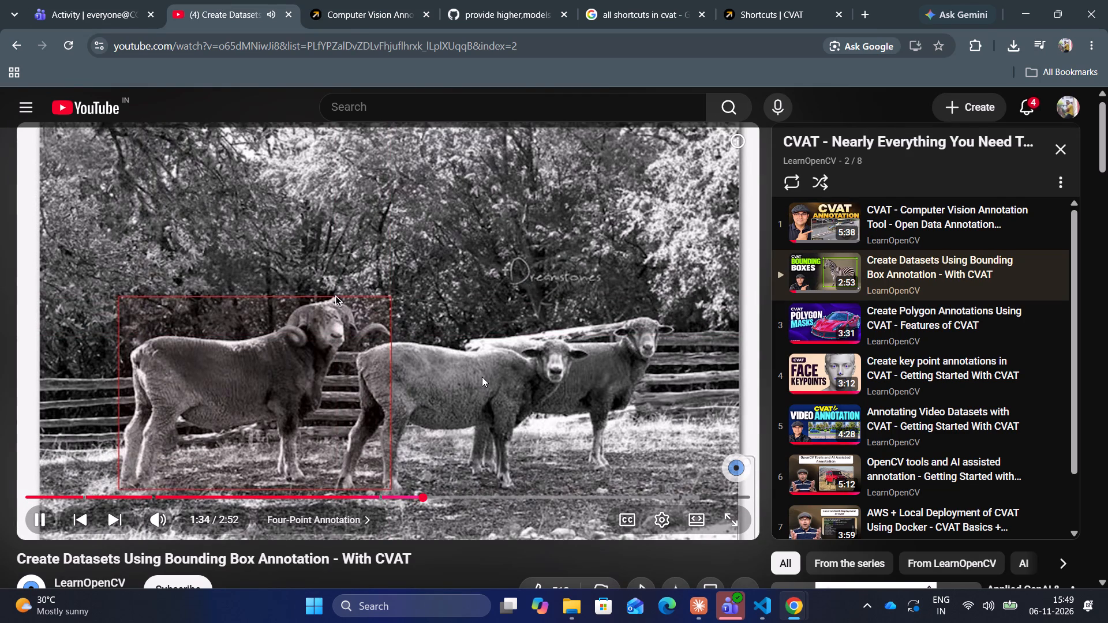
pyautogui.press('Right')
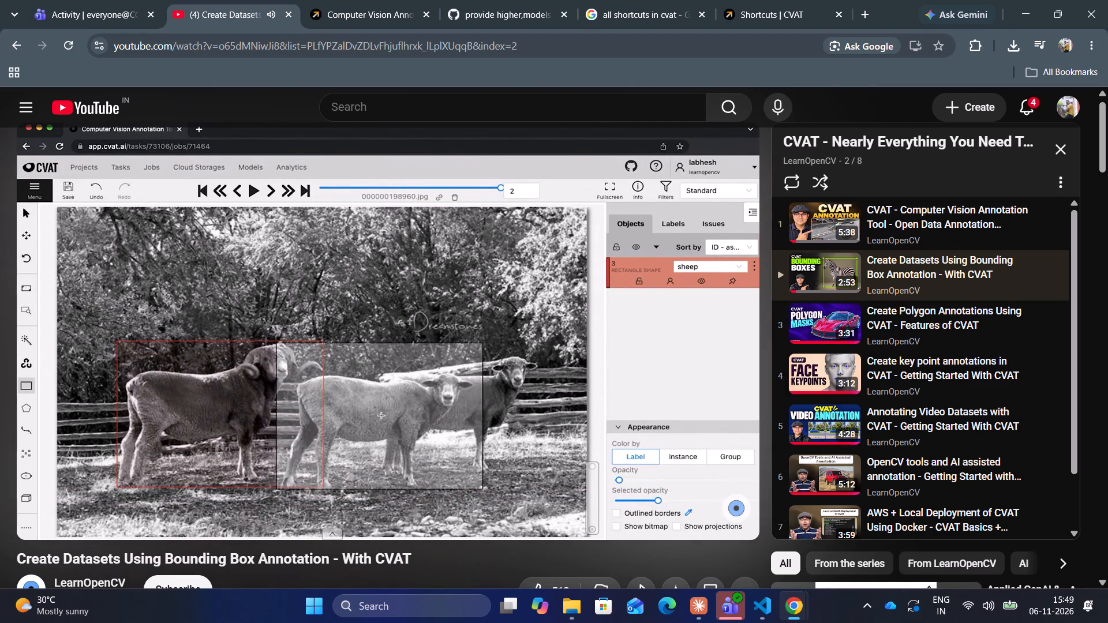
pyautogui.click(373, 326)
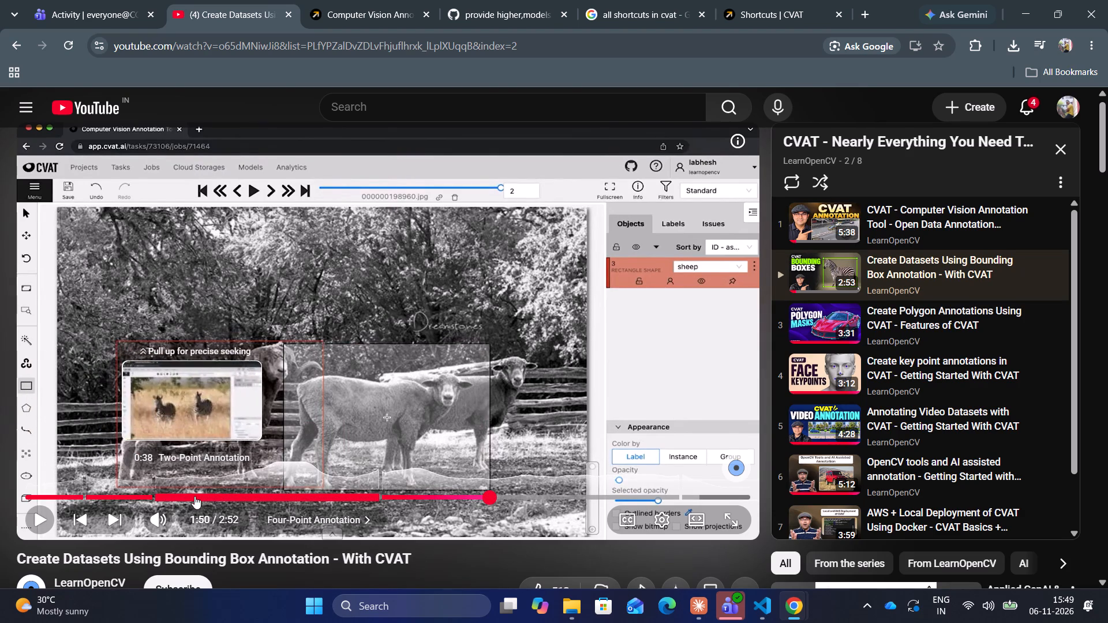
pyautogui.click(233, 495)
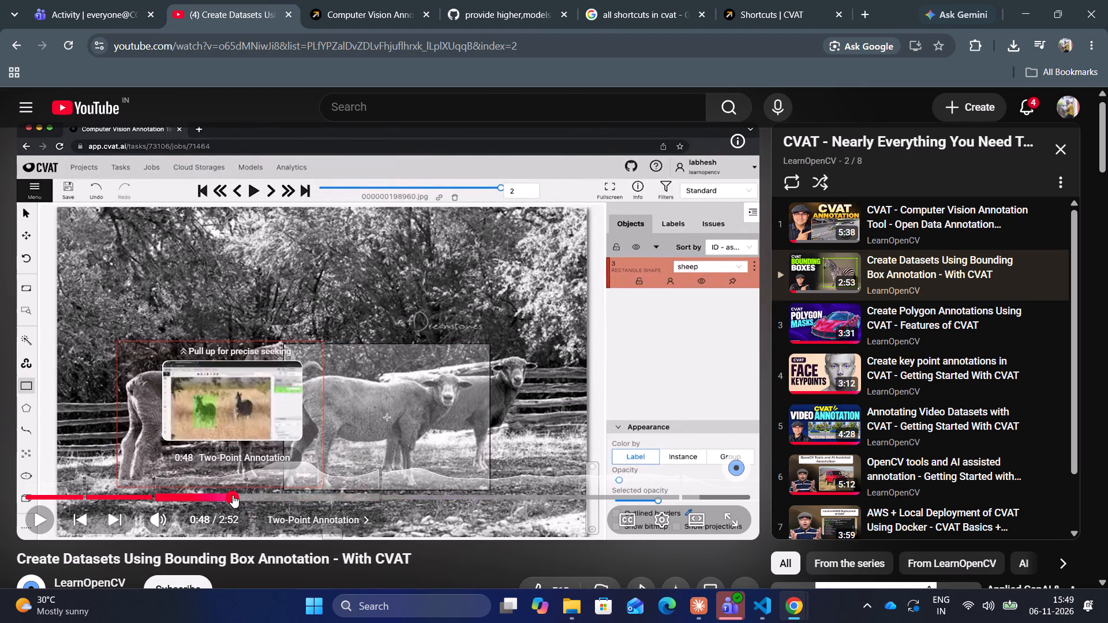
pyautogui.click(299, 370)
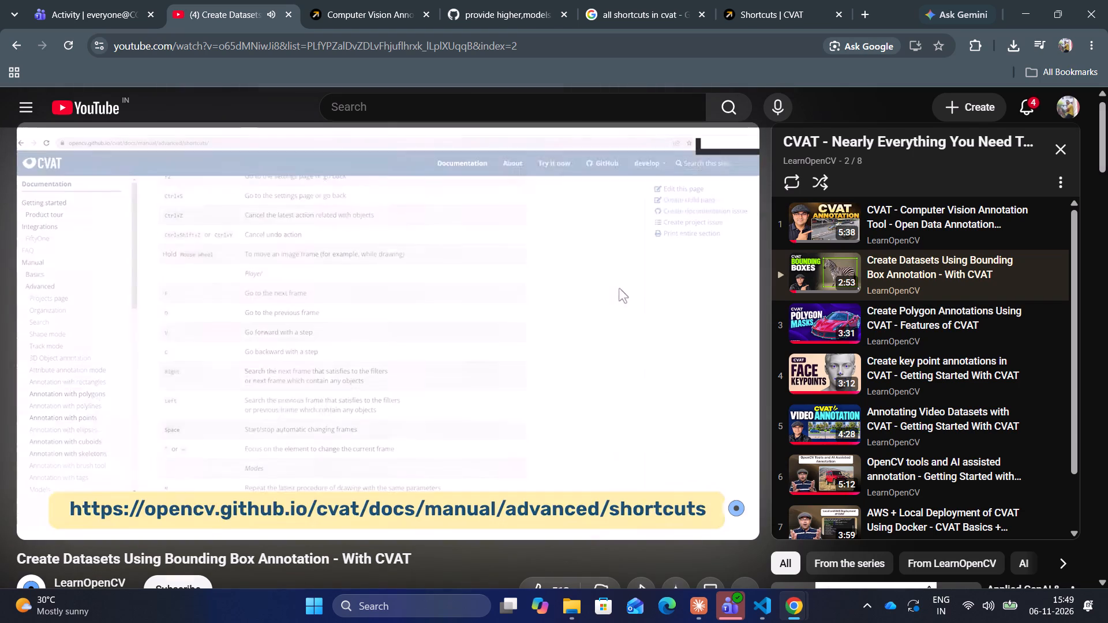
pyautogui.click(351, 366)
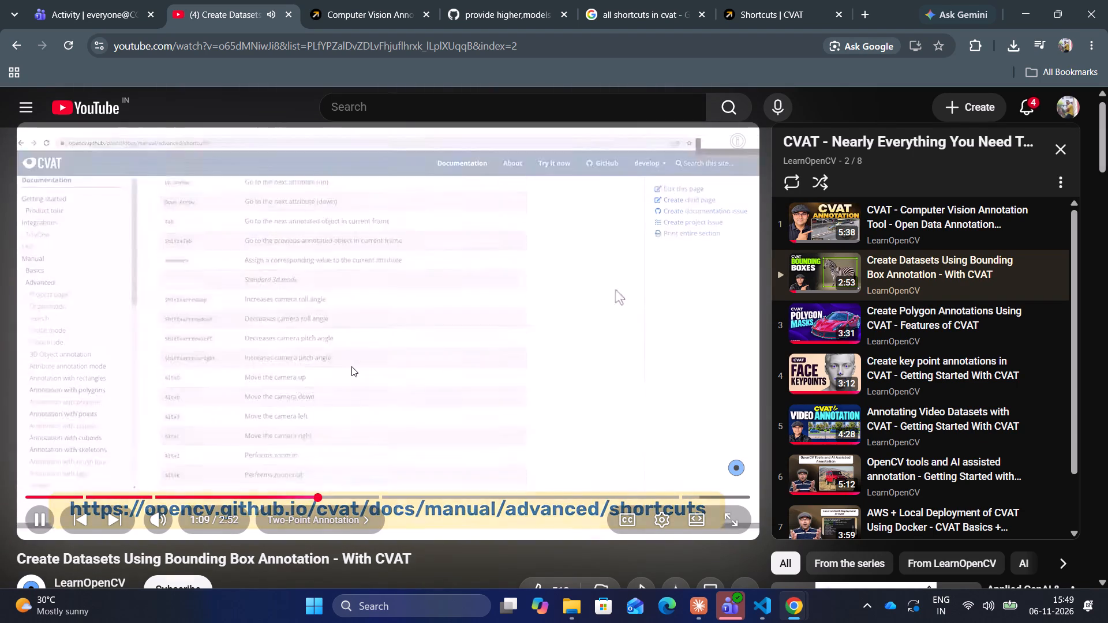
pyautogui.click(443, 380)
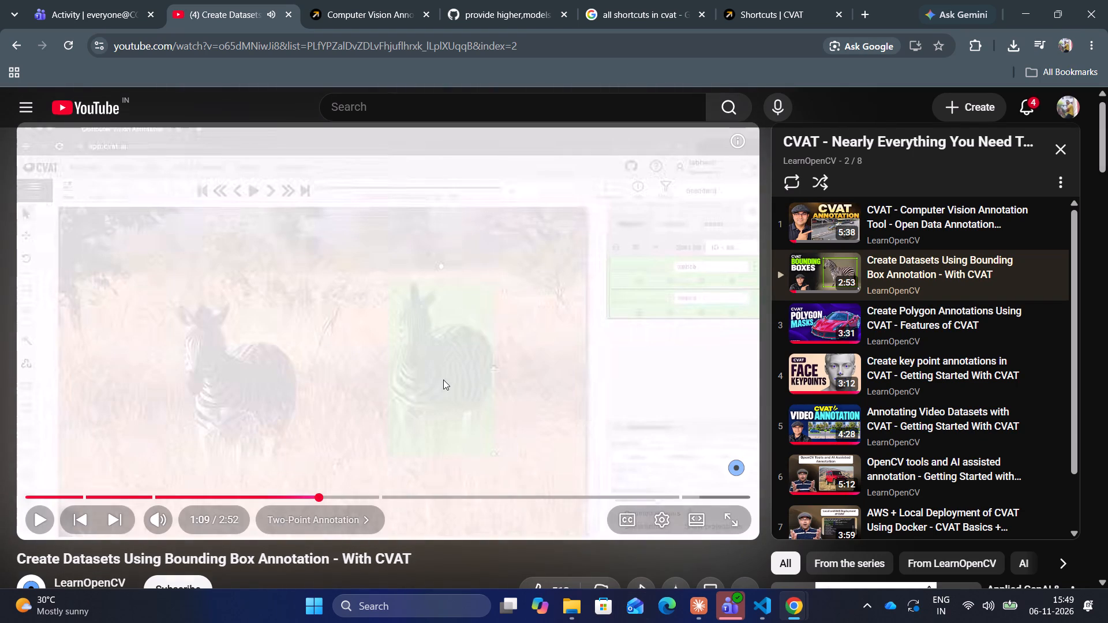
pyautogui.click(363, 498)
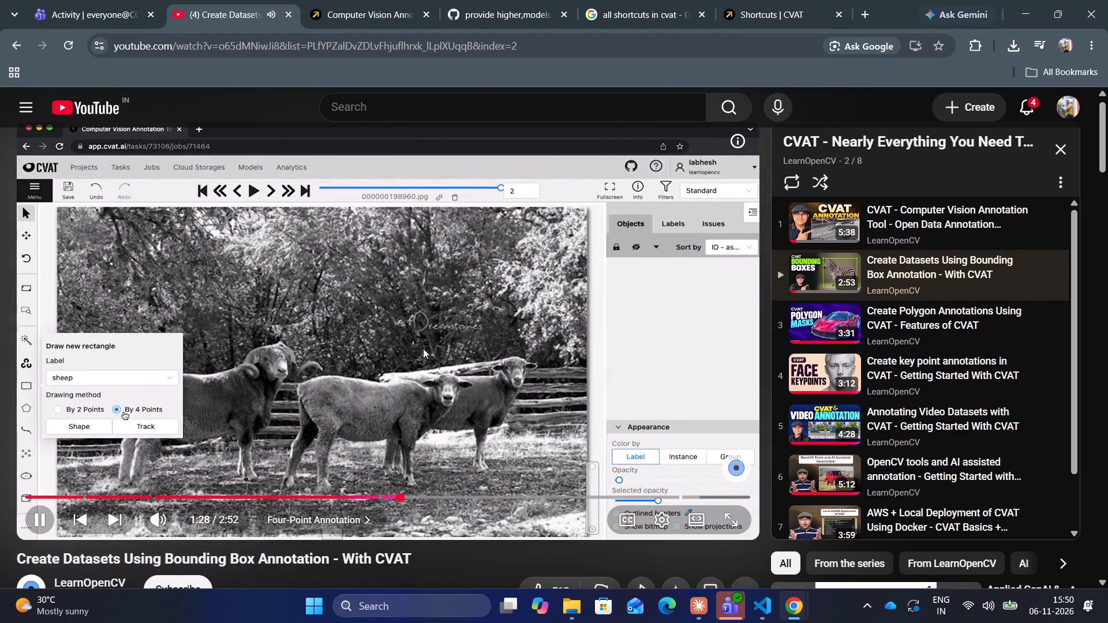
# Capture the three-sheep frame paused at 1:30 and paste it into item 4 of the lecture 2 shortcuts in the CVAT LEARNING notes.
pyautogui.click(423, 348)
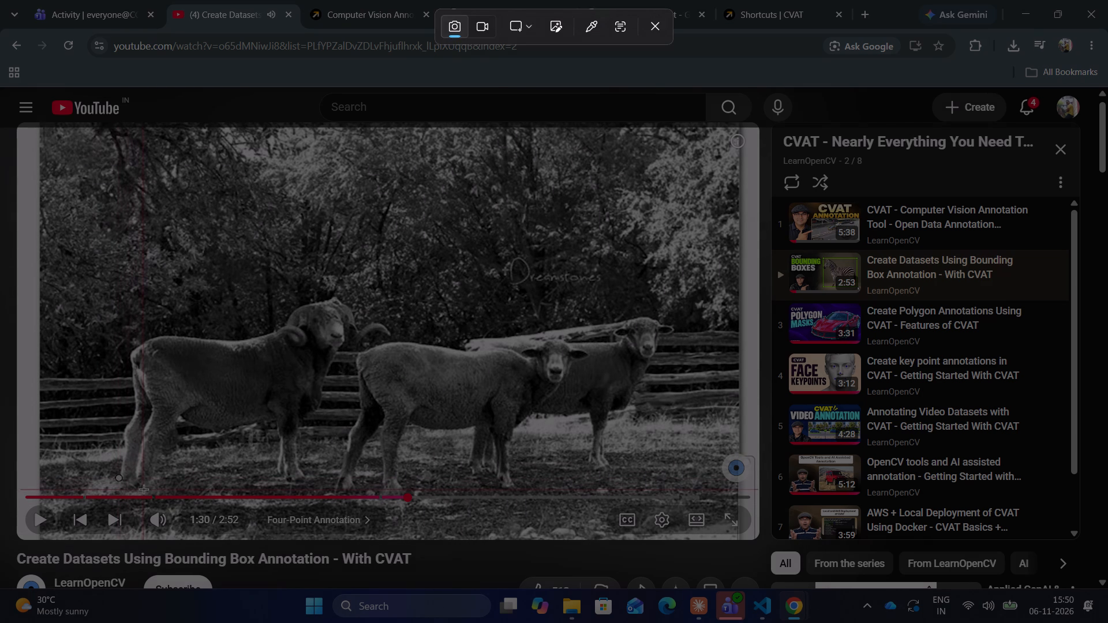
pyautogui.moveTo(94, 283); pyautogui.dragTo(682, 486)
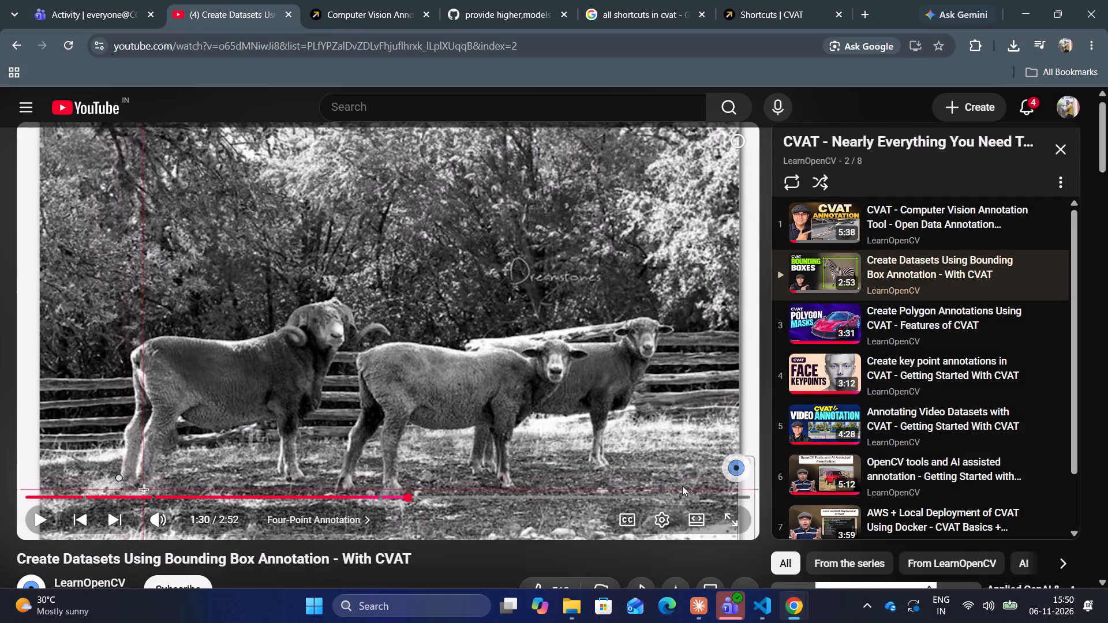
pyautogui.click(799, 603)
pyautogui.click(841, 542)
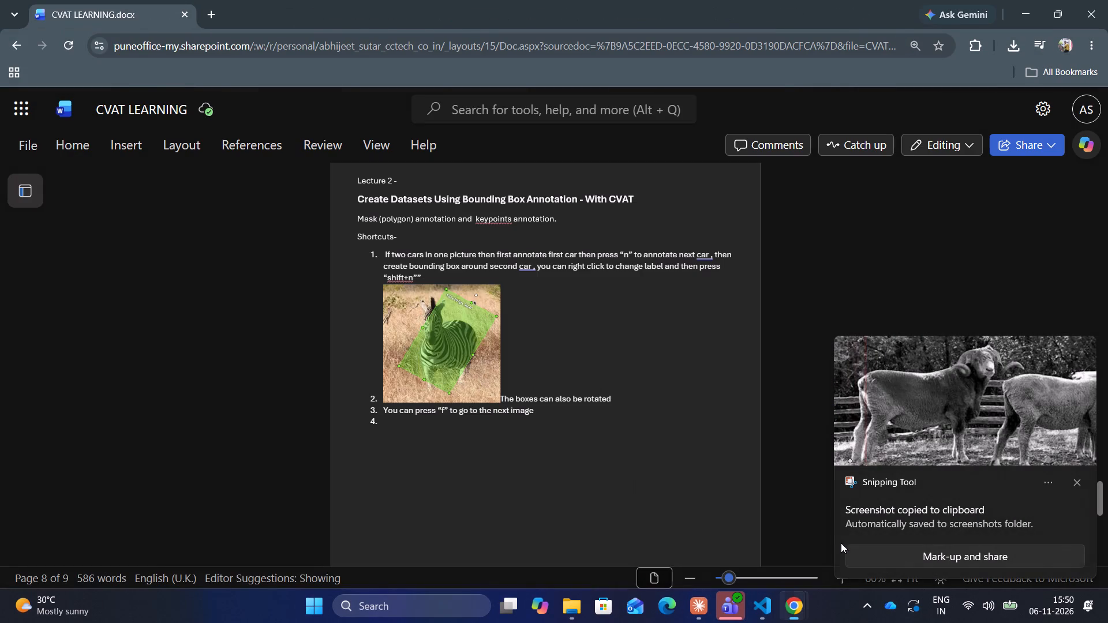
pyautogui.hotkey('ctrl', 'v')
# Shrink the pasted sheep picture in item 4 of the lecture 2 shortcuts list.
pyautogui.click(544, 402)
pyautogui.moveTo(748, 482); pyautogui.dragTo(456, 445)
pyautogui.click(636, 261)
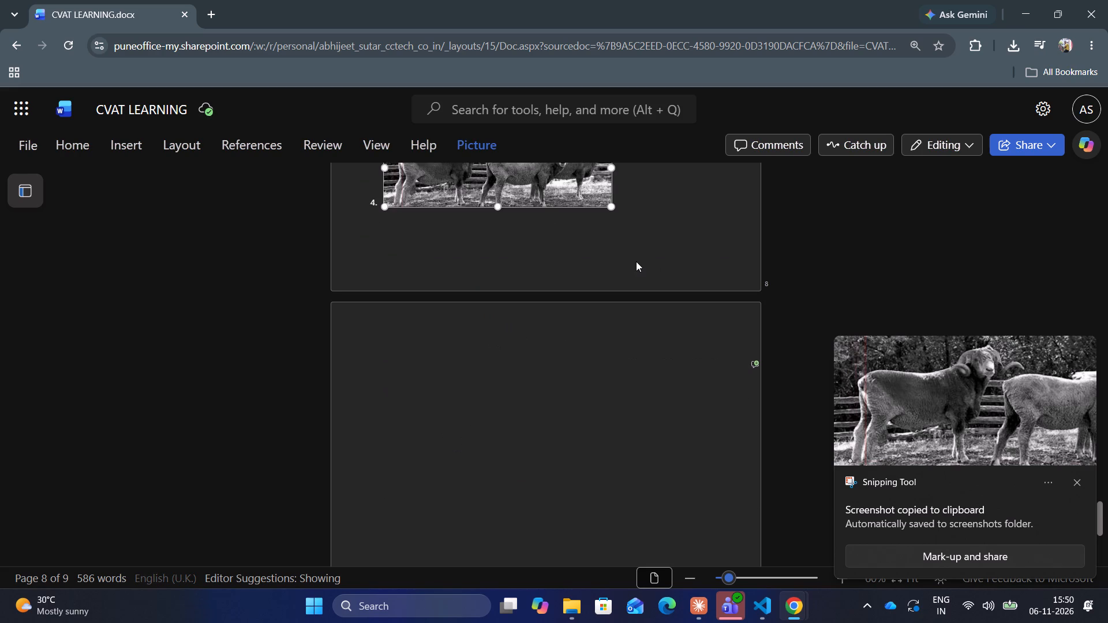
pyautogui.scroll(2, 637, 261)
pyautogui.click(546, 328)
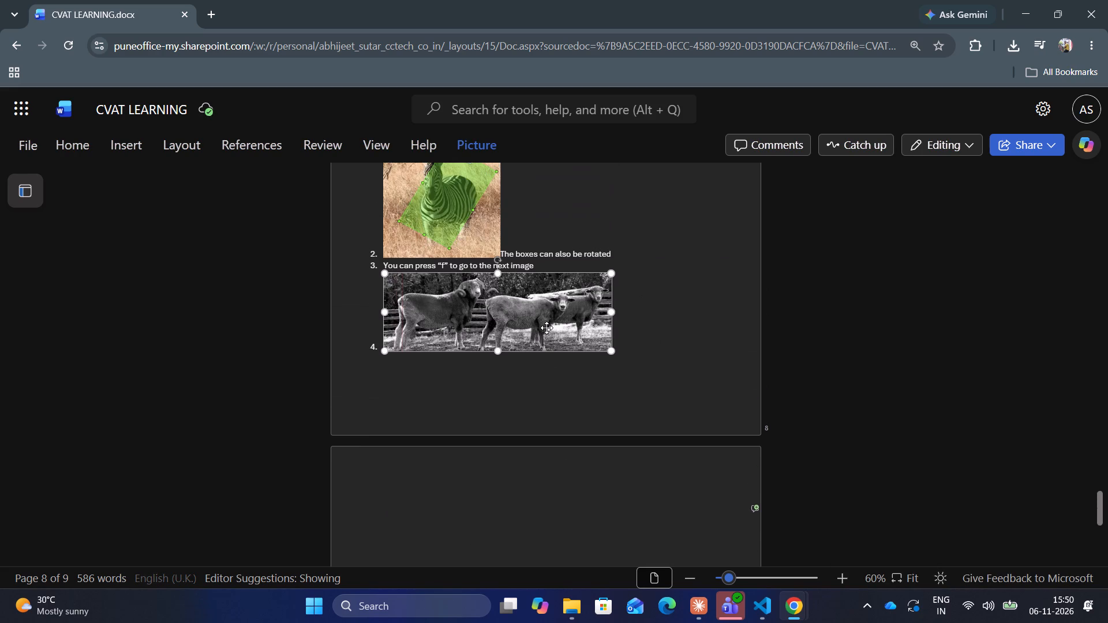
# Insert an empty list item between the "f" next-image note and the sheep picture.
pyautogui.click(544, 261)
pyautogui.press('Return')
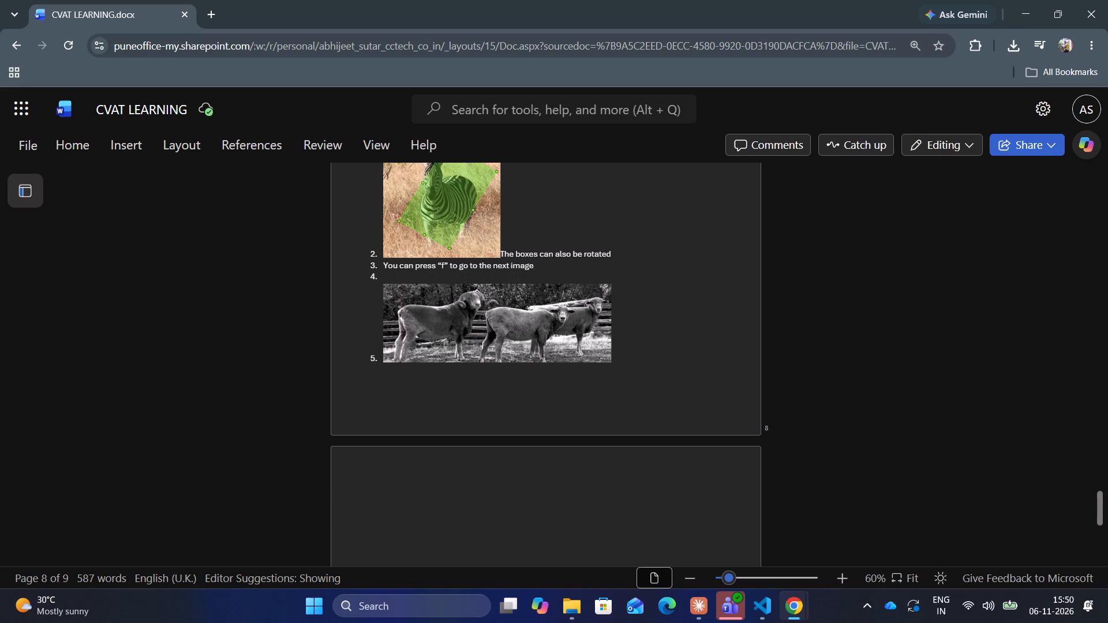
# Add a blank unnumbered line below item 2, "The boxes can also be rotated".
pyautogui.click(658, 254)
pyautogui.press('Return')
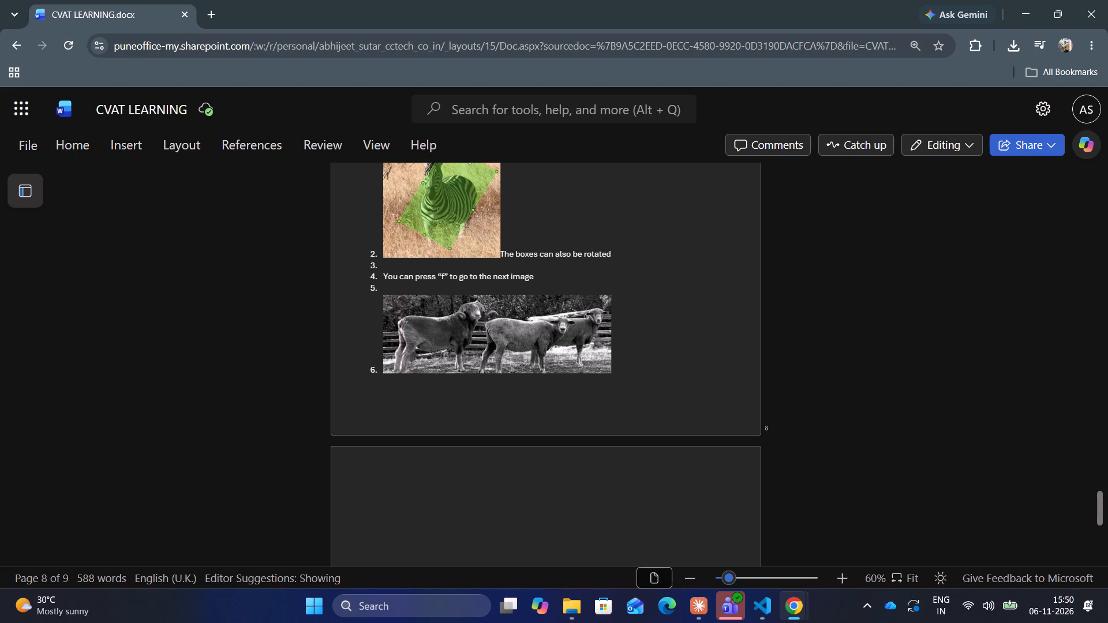
pyautogui.press('BackSpace')
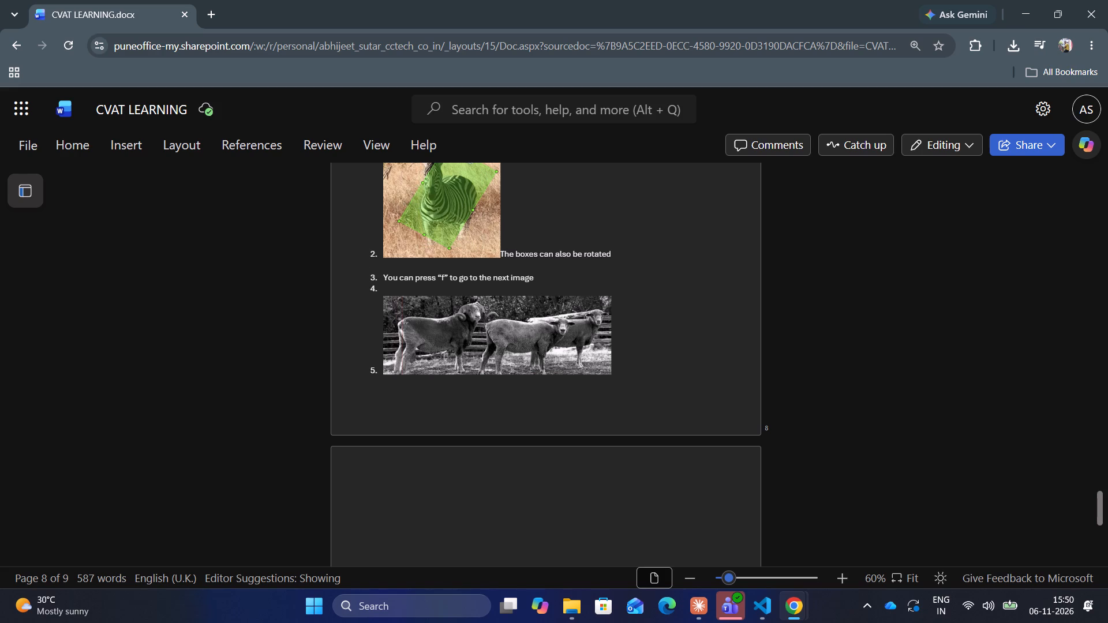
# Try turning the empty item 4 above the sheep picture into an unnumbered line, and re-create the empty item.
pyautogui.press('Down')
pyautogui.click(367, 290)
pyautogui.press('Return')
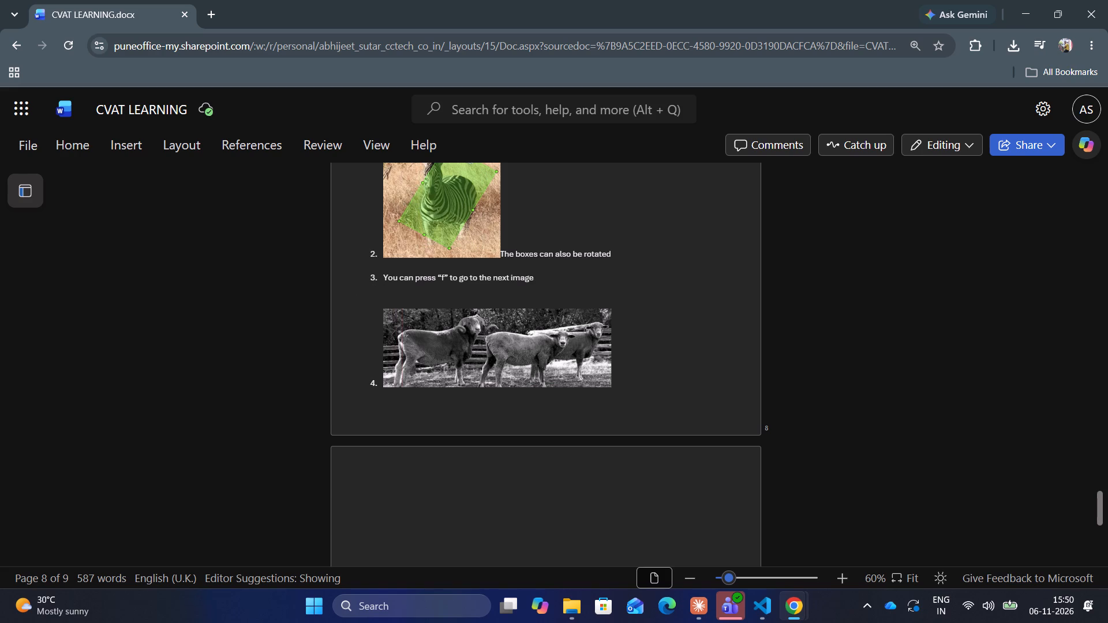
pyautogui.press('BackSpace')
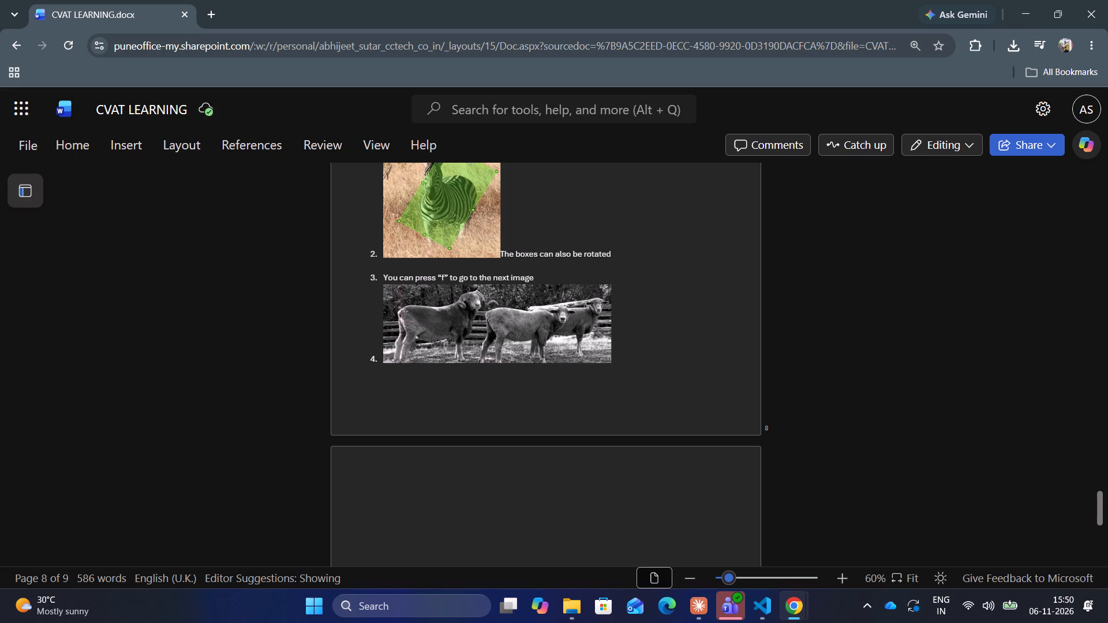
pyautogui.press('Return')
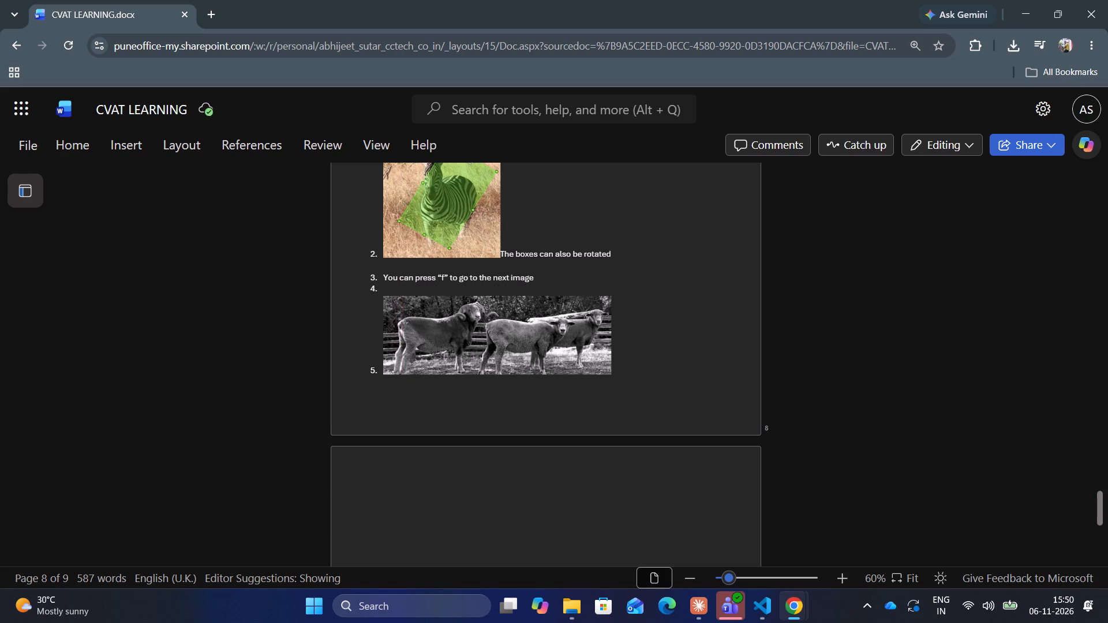
# Add a blank unnumbered line between item 3 and the empty item 4, and place the cursor in item 4.
pyautogui.click(537, 284)
pyautogui.click(538, 276)
pyautogui.press('Return')
pyautogui.press('Return')
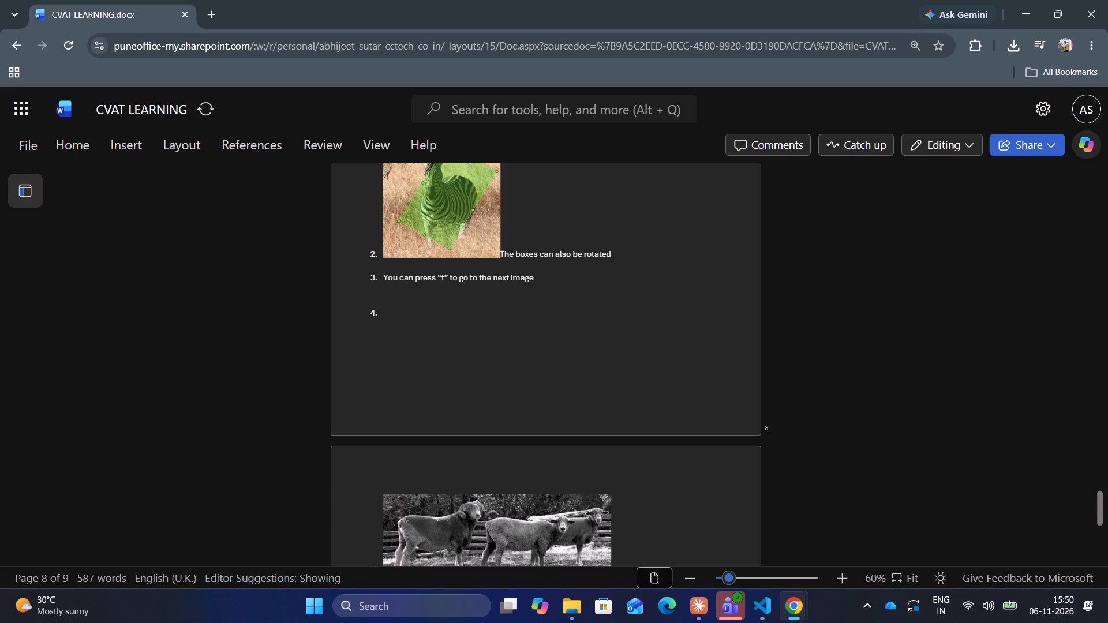
pyautogui.click(440, 378)
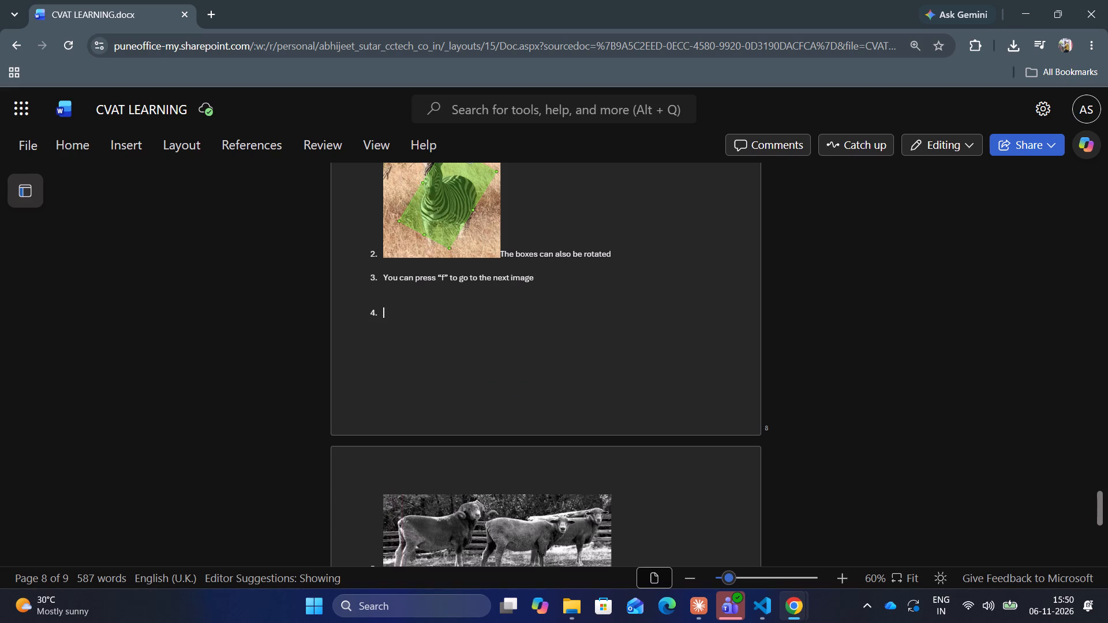